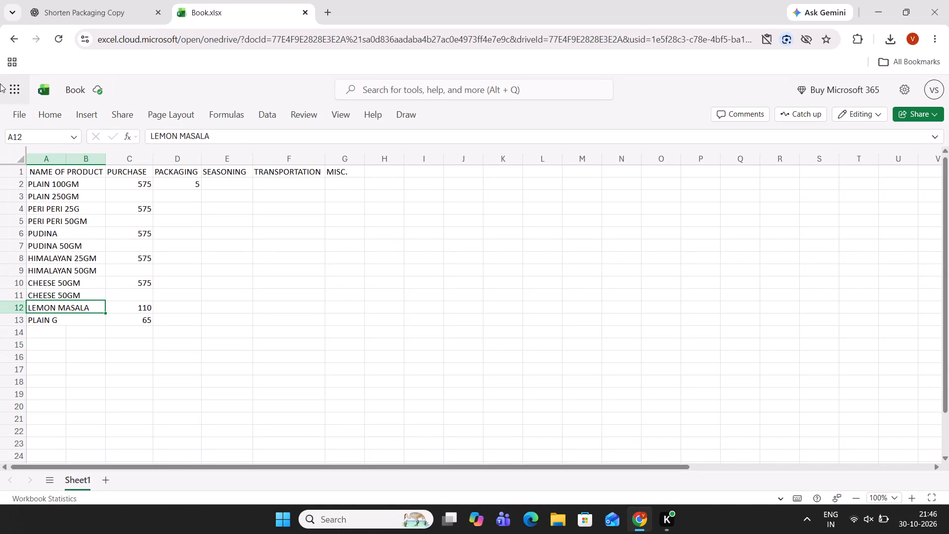
Select the empty PURCHASE cell in the PLAIN 250GM row.
{"action": "left_click", "coordinate": [128, 197]}
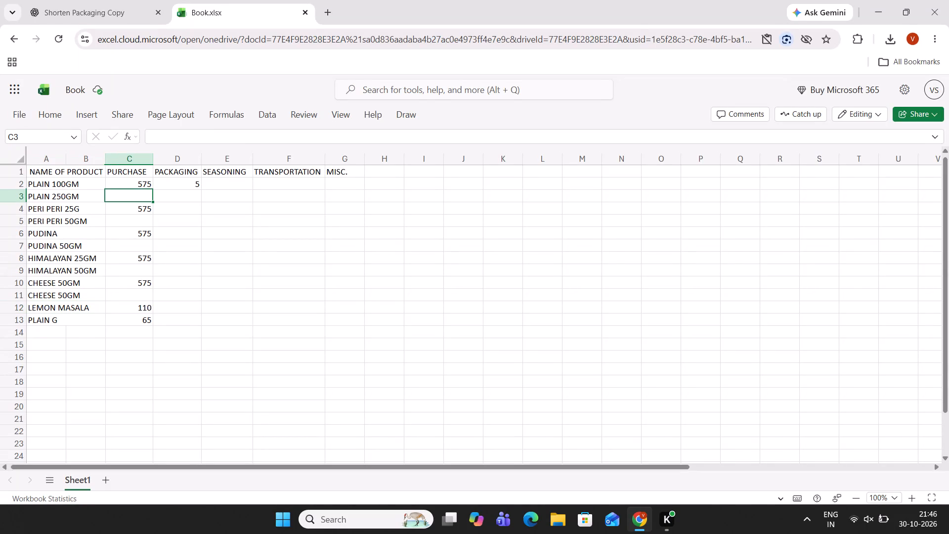
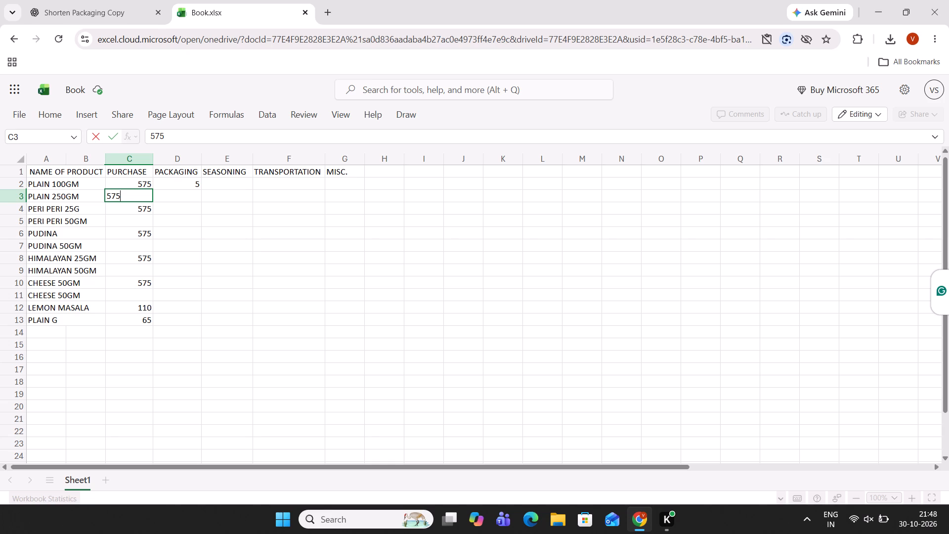
Enter the formula =575/4 as the PURCHASE value for PLAIN 250GM.
{"action": "key", "text": "slash"}
{"action": "key", "text": "4"}
{"action": "key", "text": "Return"}
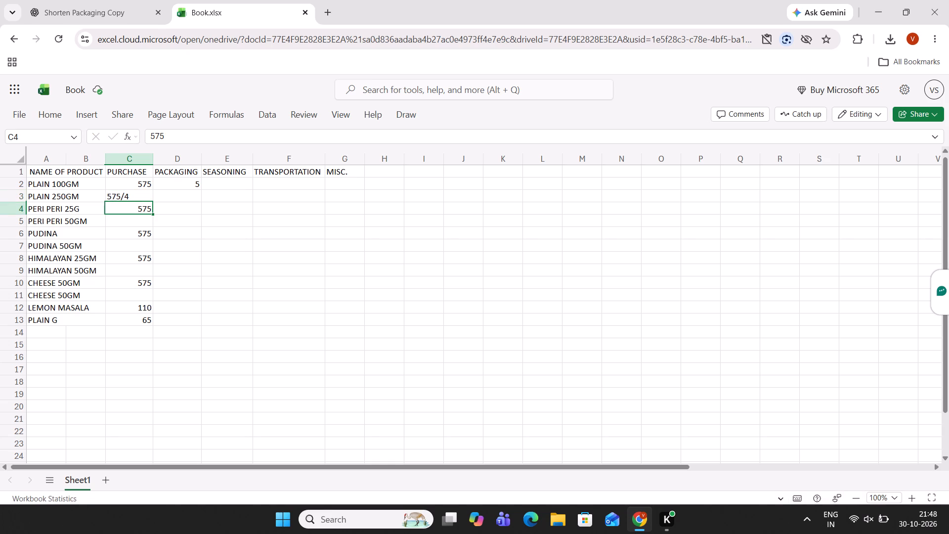
{"action": "left_click", "coordinate": [112, 199]}
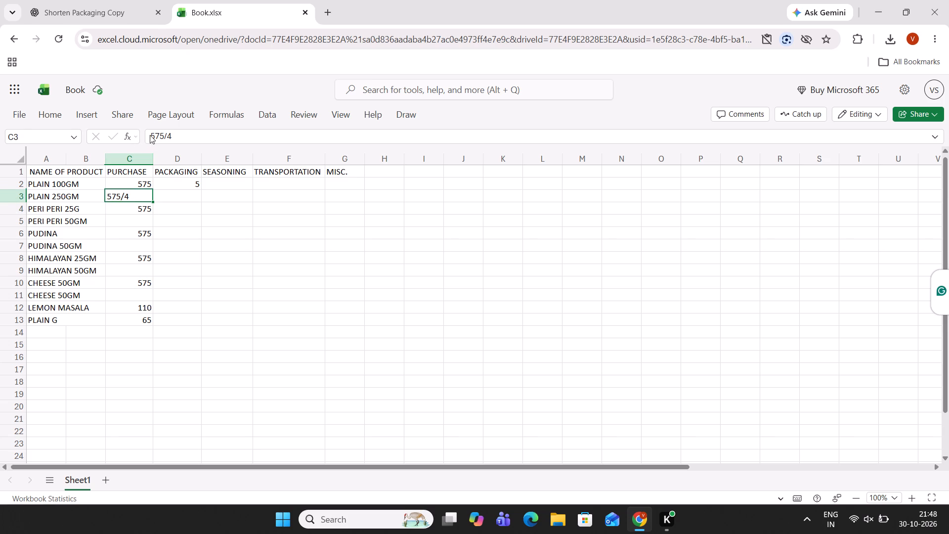
{"action": "left_click", "coordinate": [150, 135]}
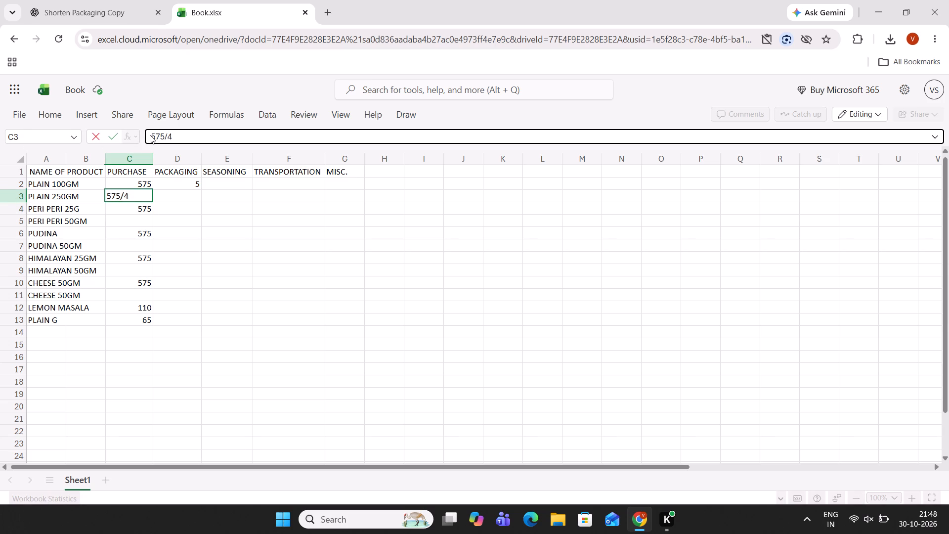
{"action": "key", "text": "shift+plus"}
{"action": "key", "text": "BackSpace"}
{"action": "key", "text": "equal"}
{"action": "key", "text": "Return"}
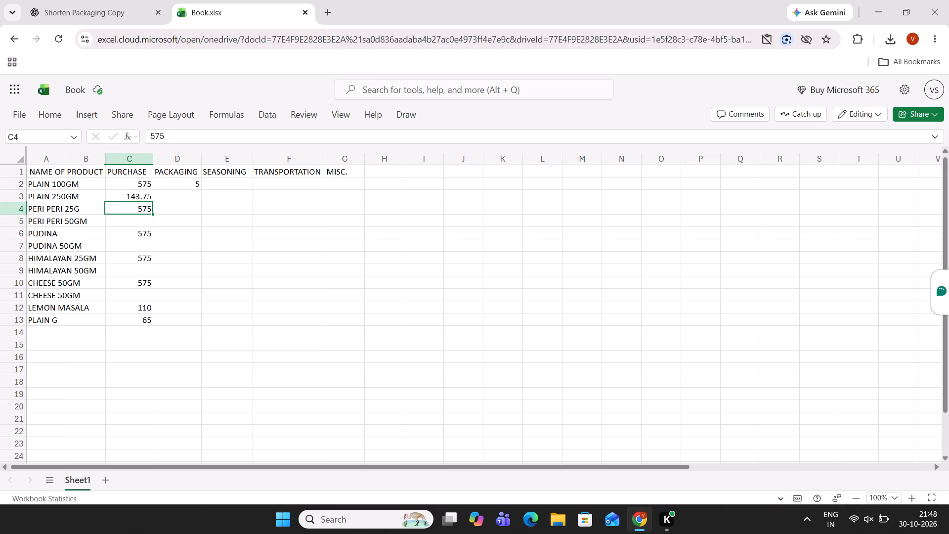
Fill the PLAIN 250GM purchase formula down to PERI PERI 25G and change it there to =575/40.
{"action": "left_click", "coordinate": [144, 197]}
{"action": "left_click_drag", "start_coordinate": [153, 202], "coordinate": [153, 210]}
{"action": "left_click", "coordinate": [153, 210]}
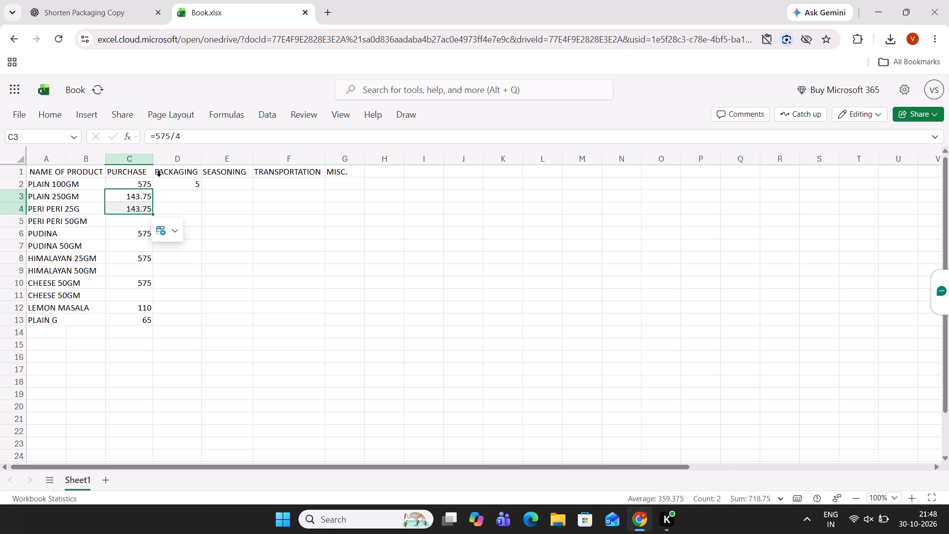
{"action": "left_click", "coordinate": [141, 211]}
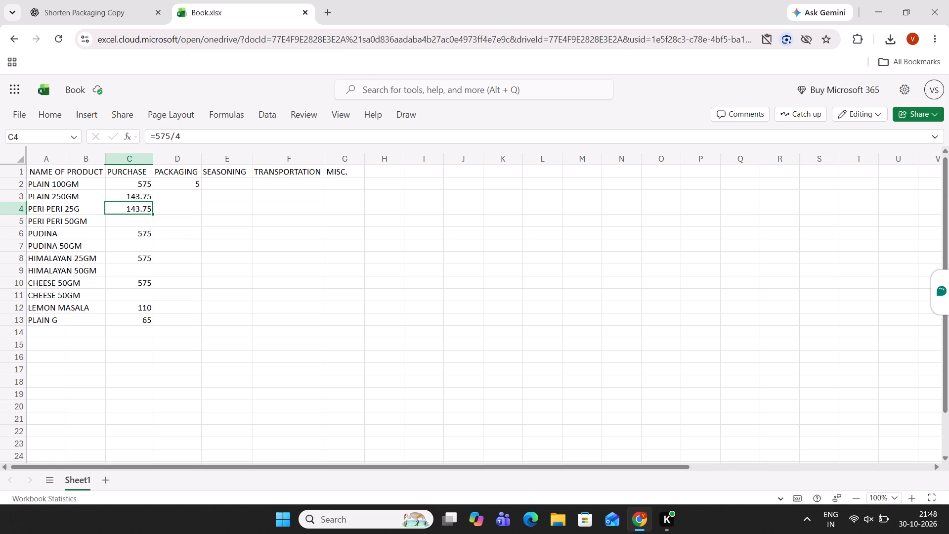
{"action": "left_click", "coordinate": [206, 134]}
{"action": "key", "text": "0"}
{"action": "key", "text": "Return"}
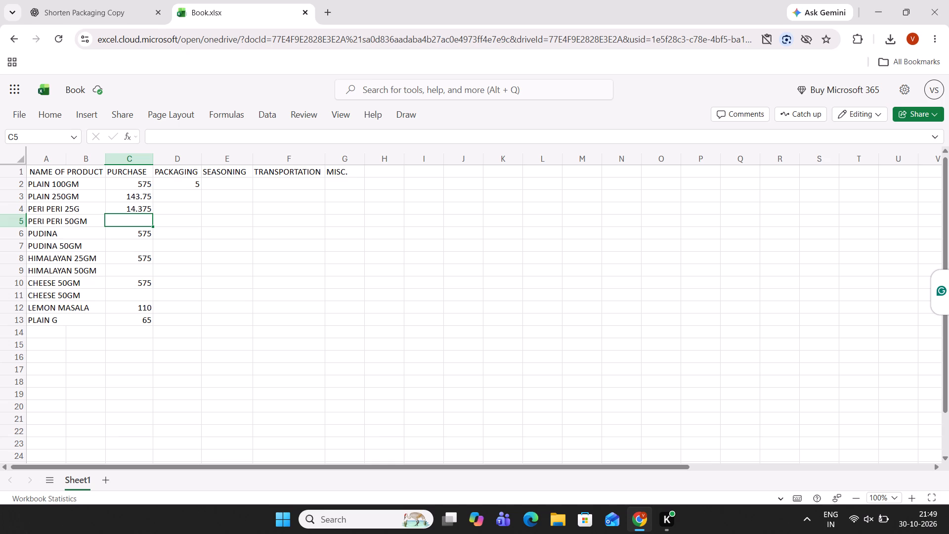
Change the PURCHASE value for PLAIN 100GM to the formula =575/10.
{"action": "double_click", "coordinate": [151, 182]}
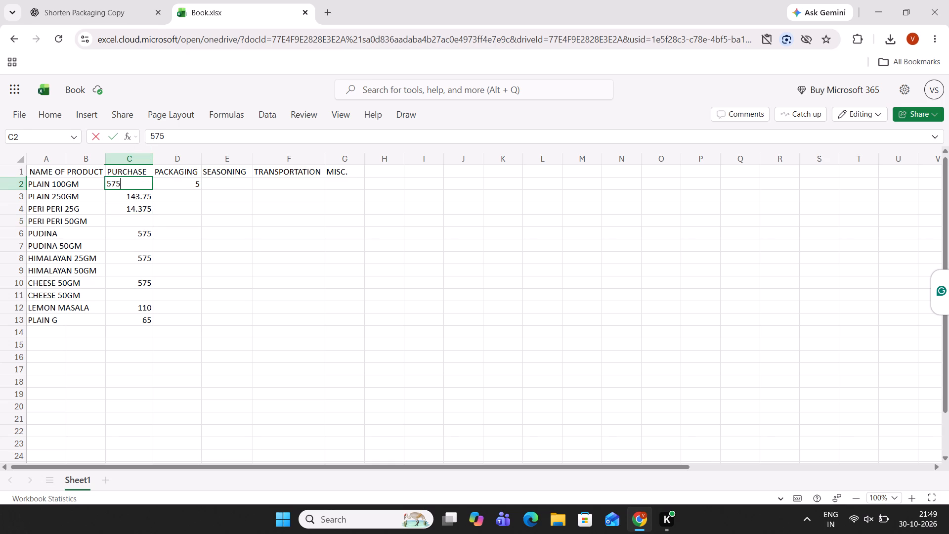
{"action": "key", "text": "Left"}
{"action": "key", "text": "Left"}
{"action": "key", "text": "Left"}
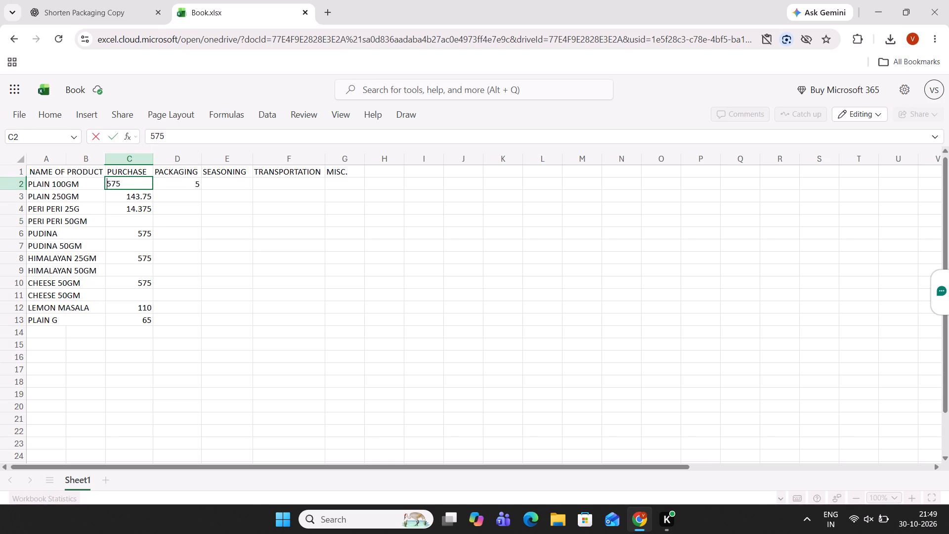
{"action": "key", "text": "equal"}
{"action": "key", "text": "Right"}
{"action": "key", "text": "Right"}
{"action": "key", "text": "Right"}
{"action": "type", "text": "/10"}
{"action": "key", "text": "Return"}
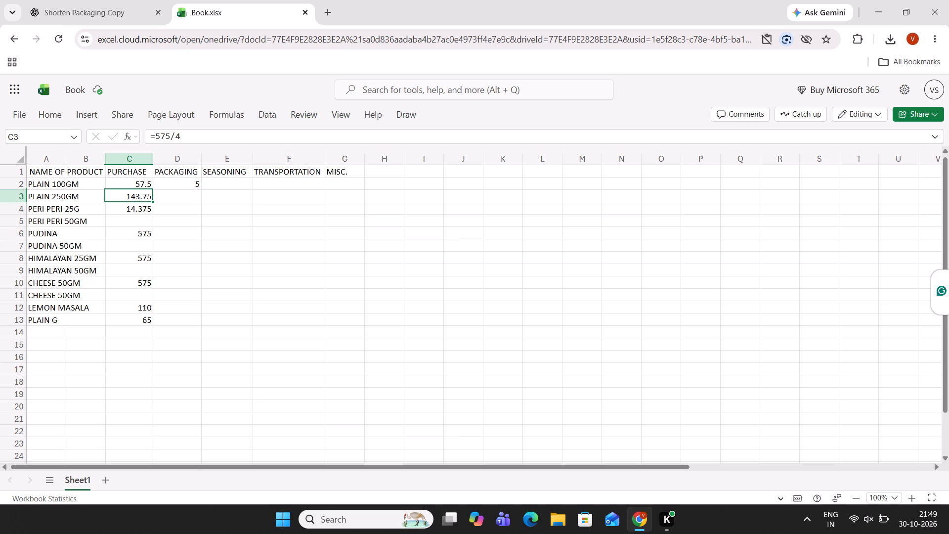
Insert a new column between PACKAGING and SEASONING and give it the header OUT. PACK.
{"action": "left_click", "coordinate": [216, 161]}
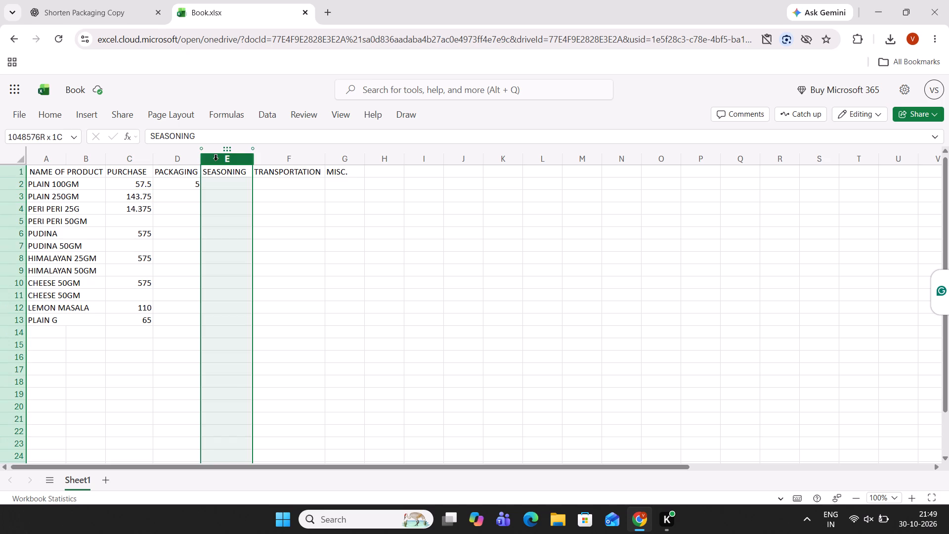
{"action": "right_click", "coordinate": [216, 161]}
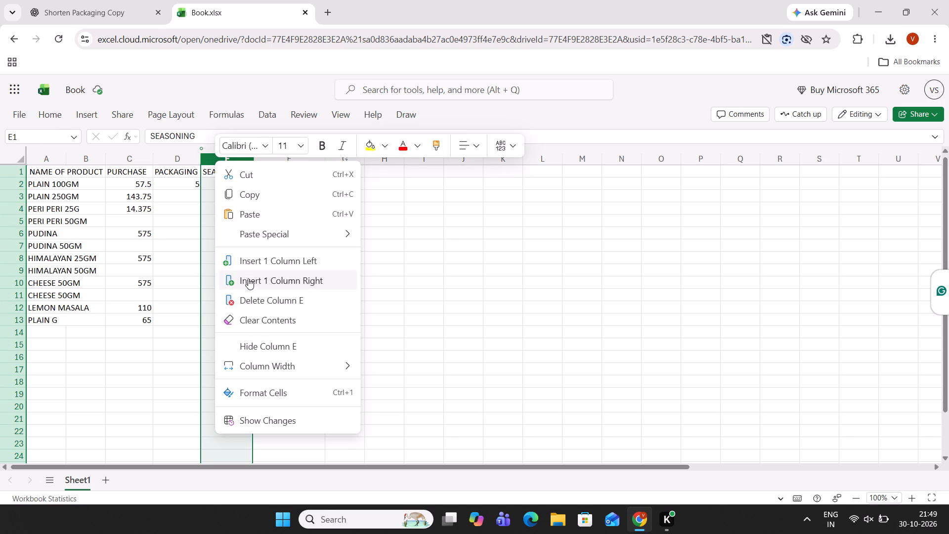
{"action": "left_click", "coordinate": [247, 264]}
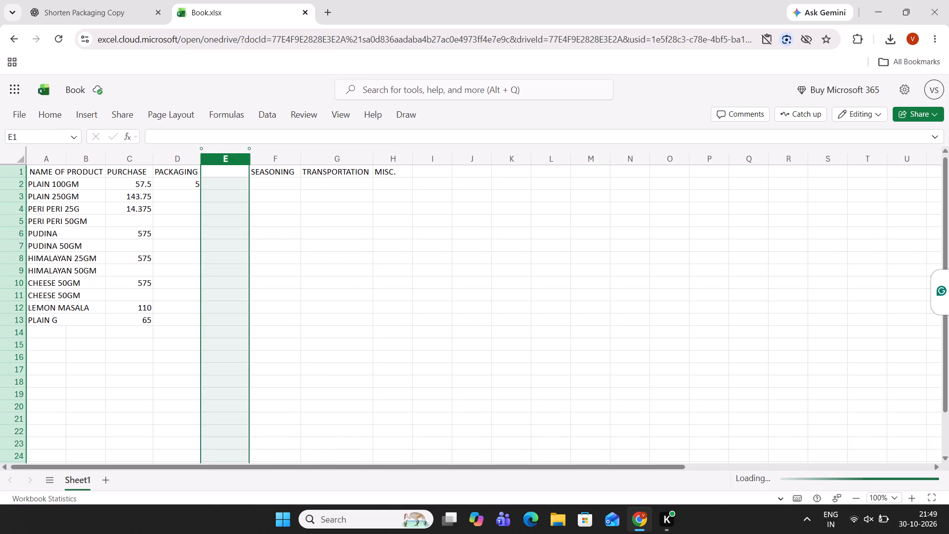
{"action": "left_click", "coordinate": [217, 169]}
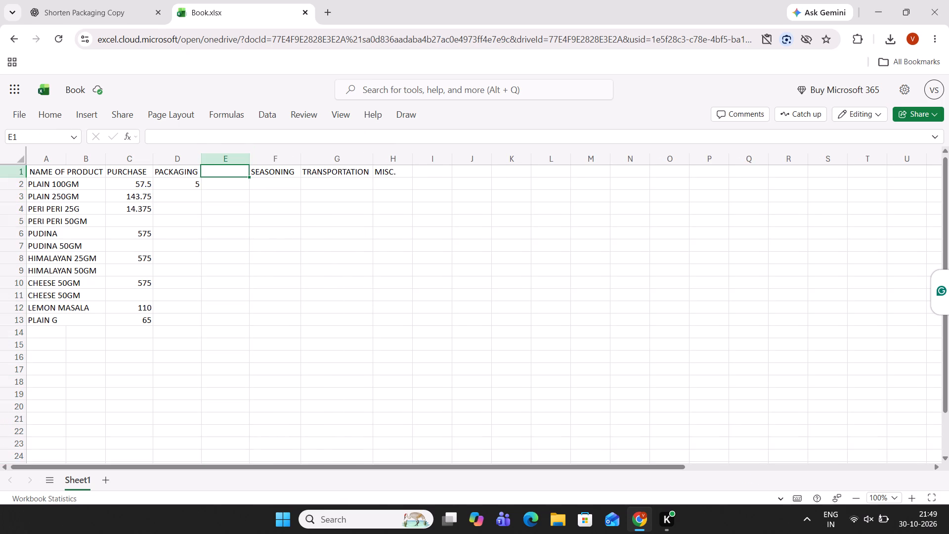
{"action": "type", "text": "OUT"}
{"action": "type", "text": ". PACK"}
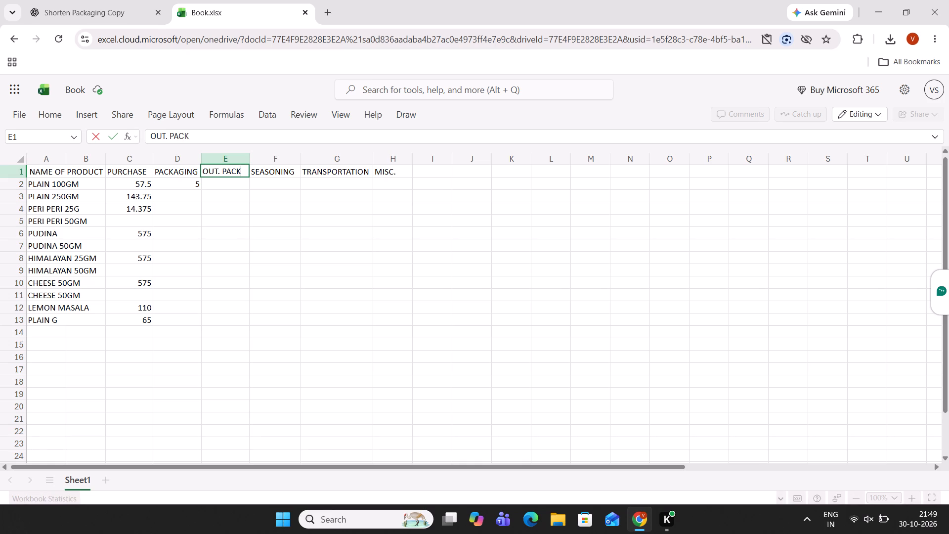
{"action": "left_click", "coordinate": [307, 186]}
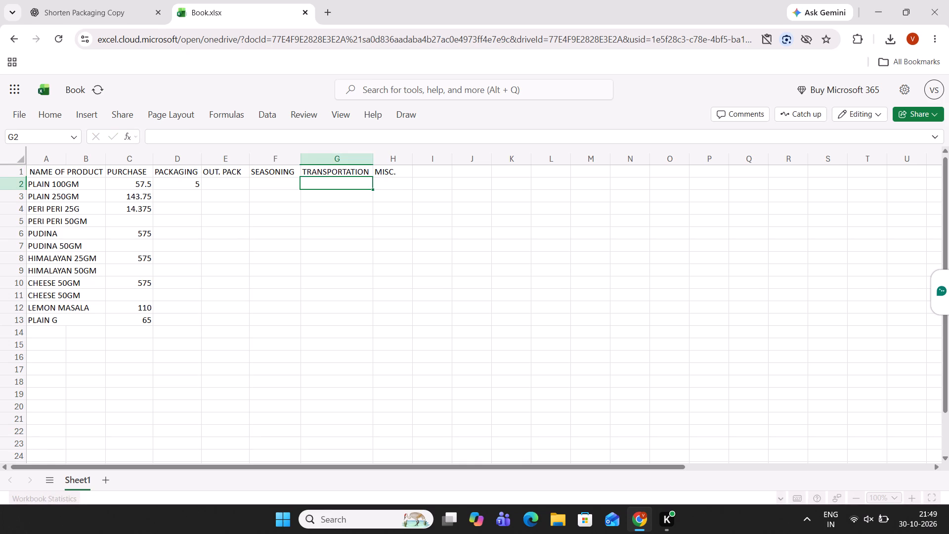
{"action": "left_click", "coordinate": [256, 191]}
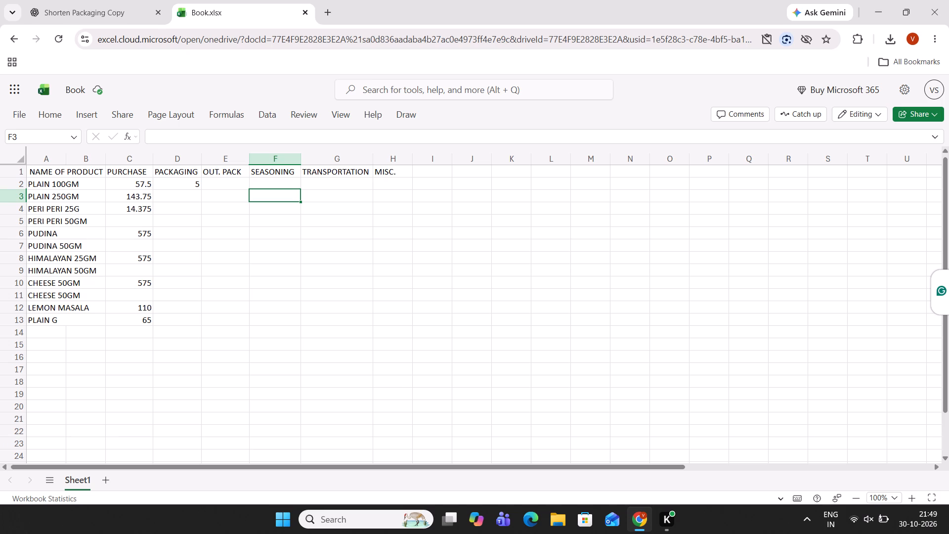
Enter the formula =575/20 as the PURCHASE value for PERI PERI 50GM.
{"action": "left_click", "coordinate": [139, 221]}
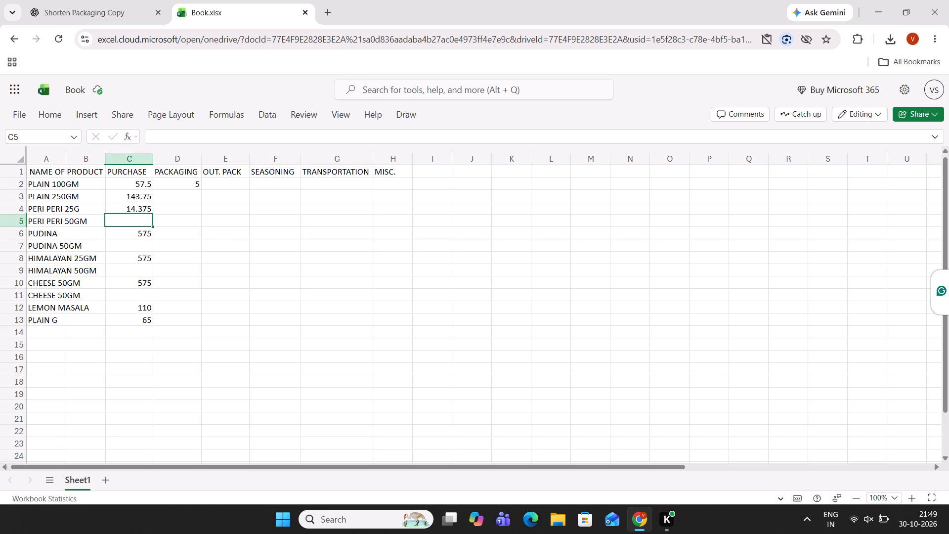
{"action": "type", "text": "=575"}
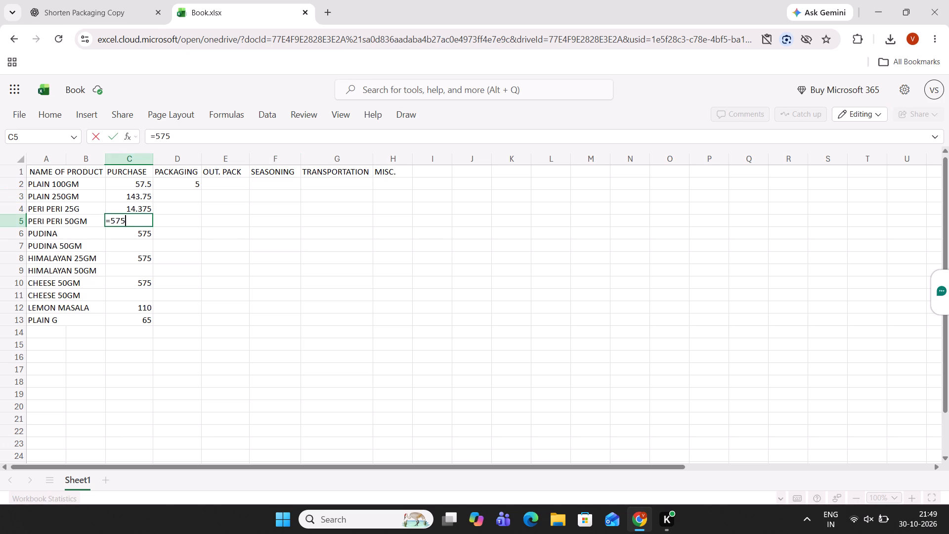
{"action": "type", "text": "/20"}
{"action": "key", "text": "Return"}
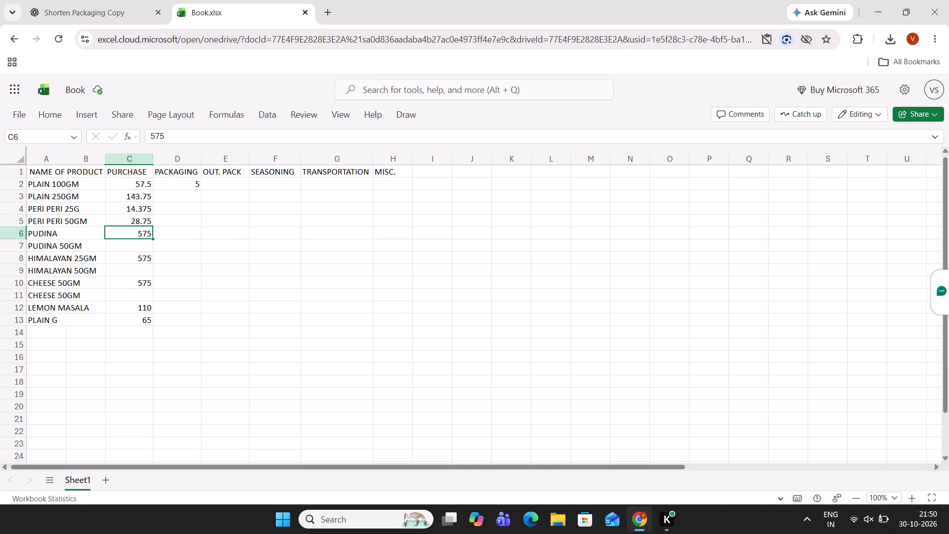
Rename the product PUDINA in row 6 as PUDINA 25GM.
{"action": "double_click", "coordinate": [87, 234]}
{"action": "key", "text": "space"}
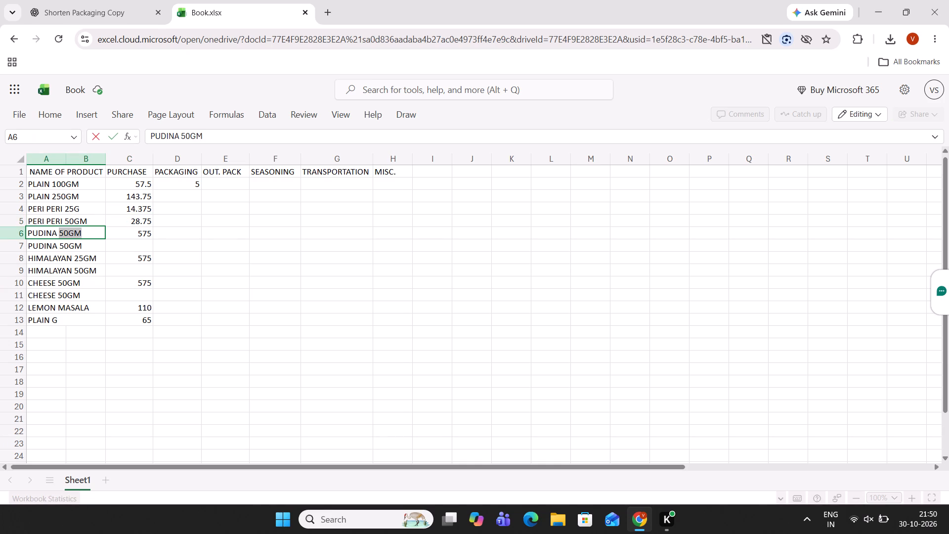
{"action": "type", "text": "25GM"}
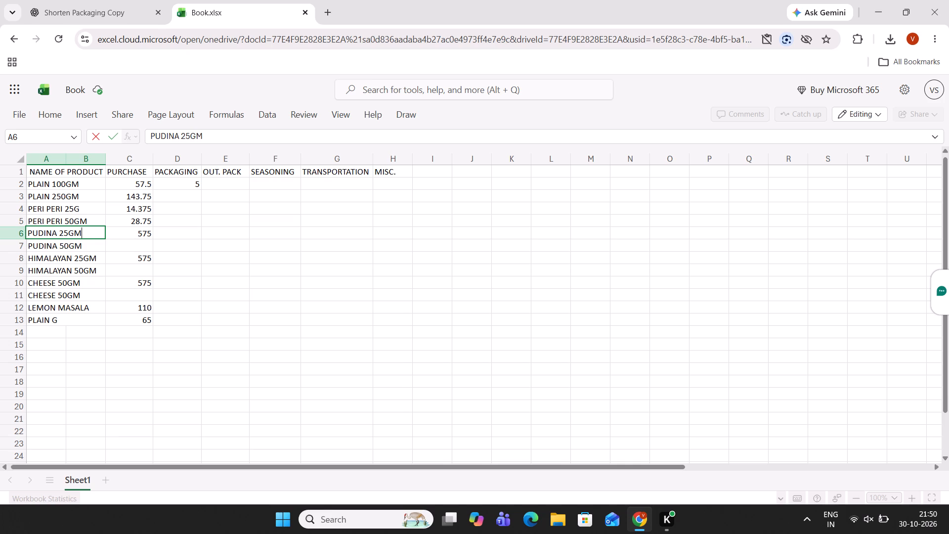
{"action": "left_click", "coordinate": [194, 257]}
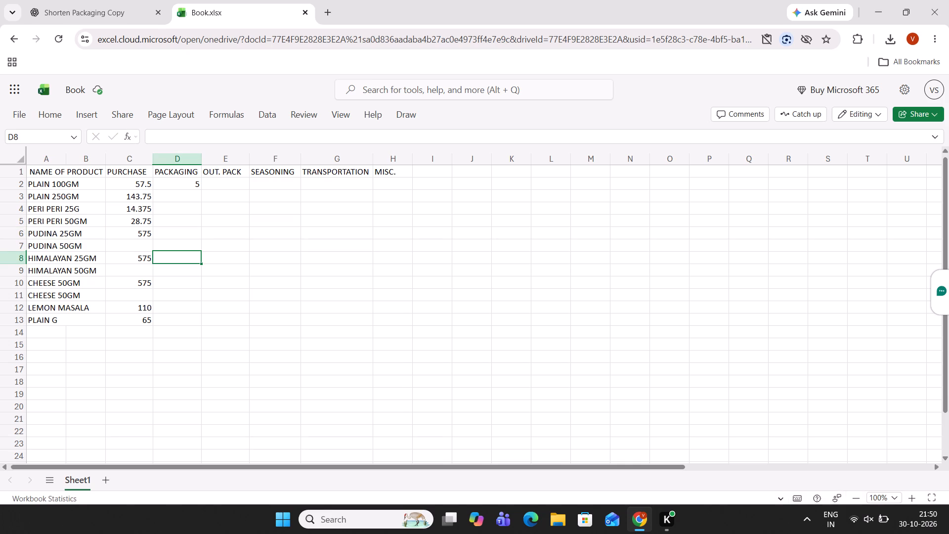
Change the PURCHASE value for PUDINA 25GM to the formula =575/40.
{"action": "left_click", "coordinate": [117, 248]}
{"action": "double_click", "coordinate": [135, 237]}
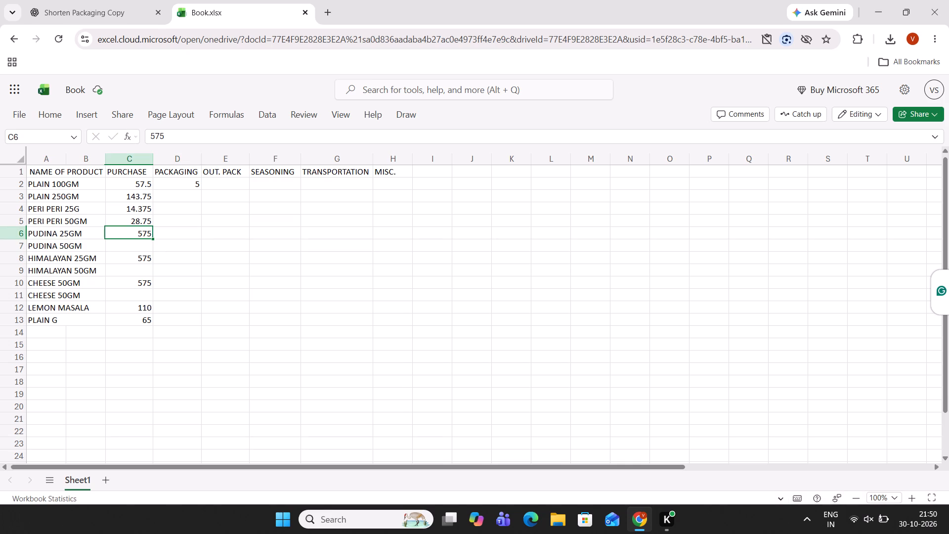
{"action": "key", "text": "Left"}
{"action": "key", "text": "Left"}
{"action": "key", "text": "Left"}
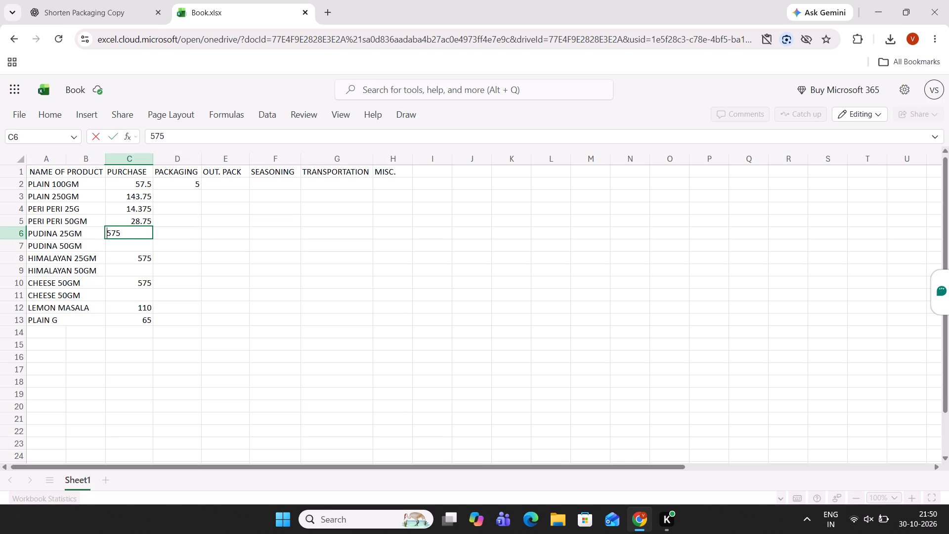
{"action": "key", "text": "equal"}
{"action": "key", "text": "Right"}
{"action": "key", "text": "Right"}
{"action": "key", "text": "Right"}
{"action": "type", "text": "/40"}
{"action": "key", "text": "Return"}
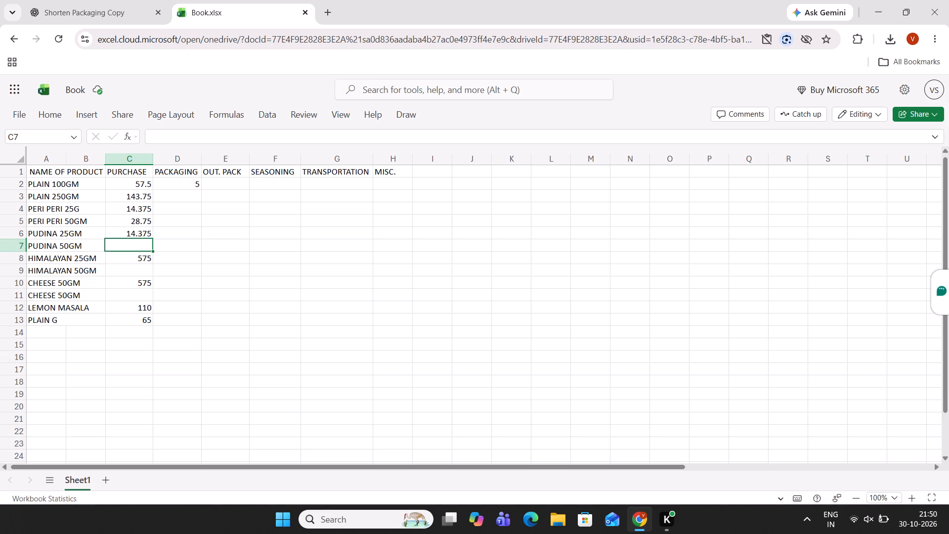
Enter the formula =575/20 as the PURCHASE value for PUDINA 50GM.
{"action": "key", "text": "equal"}
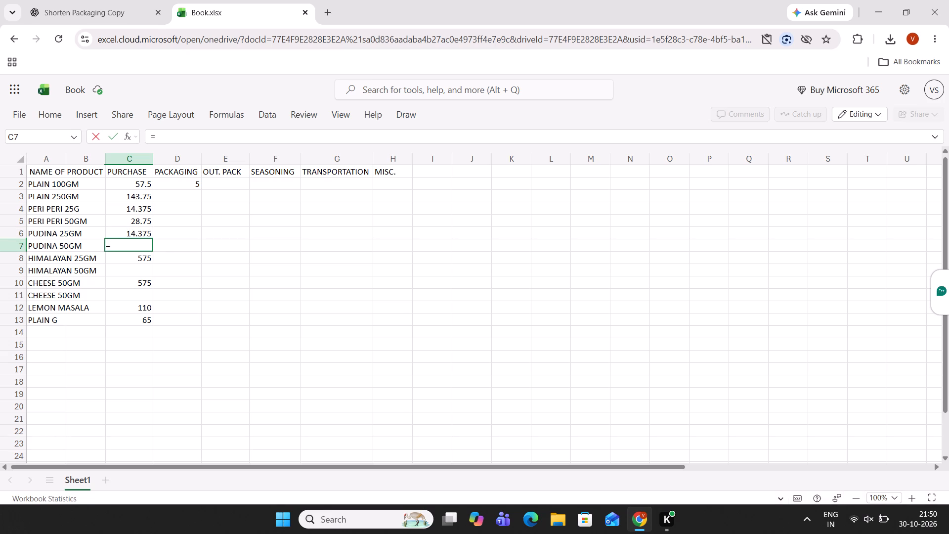
{"action": "type", "text": "575/20"}
{"action": "key", "text": "Return"}
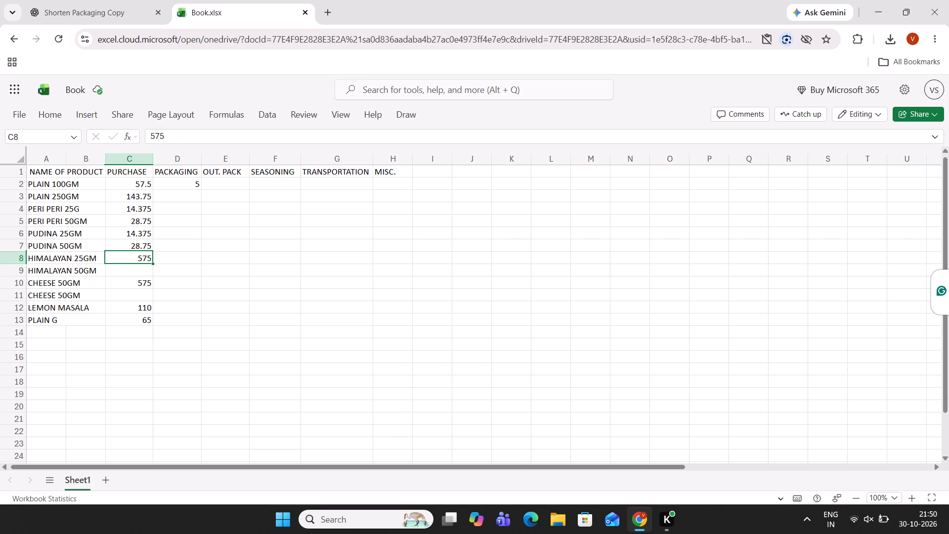
Fill the PURCHASE formulas of PUDINA 25GM and PUDINA 50GM down to HIMALAYAN 25GM and HIMALAYAN 50GM.
{"action": "left_click", "coordinate": [142, 232]}
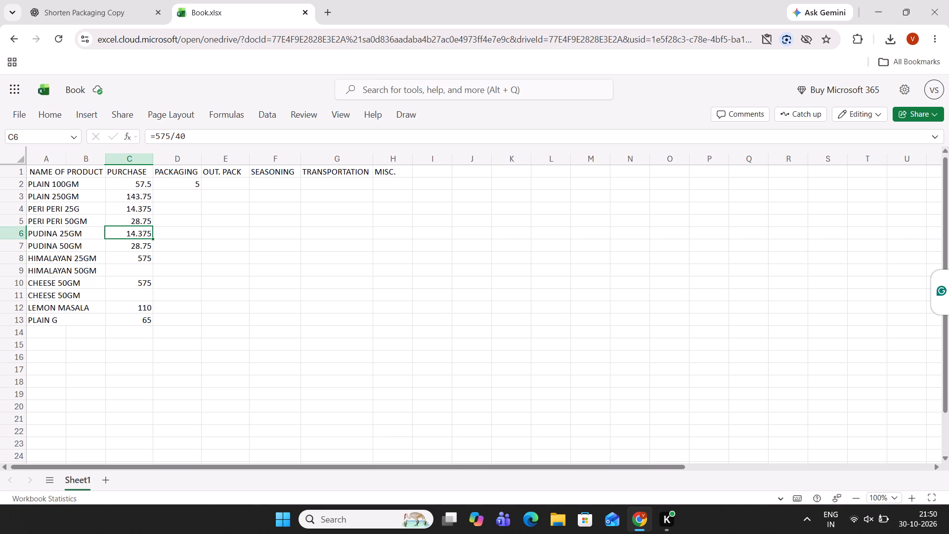
{"action": "left_click_drag", "start_coordinate": [143, 233], "coordinate": [144, 251]}
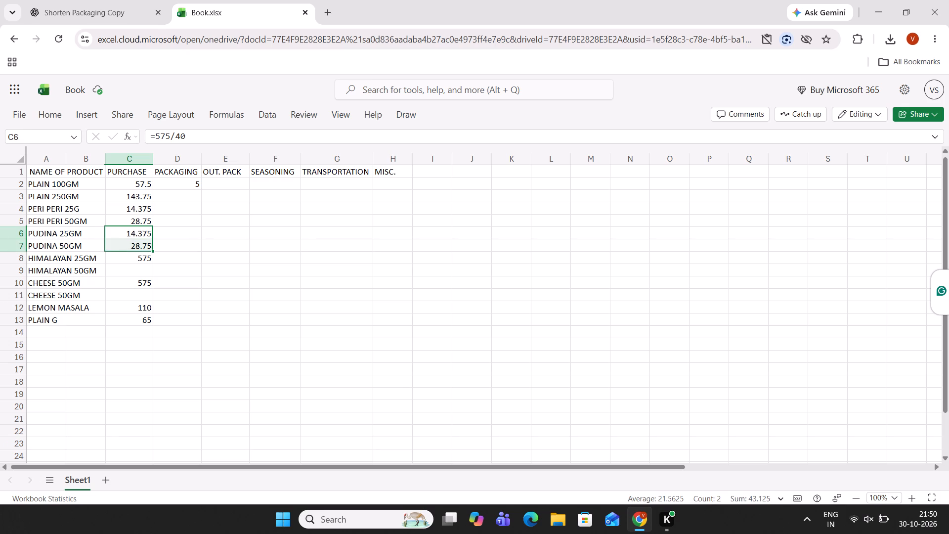
{"action": "left_click_drag", "start_coordinate": [153, 252], "coordinate": [153, 274]}
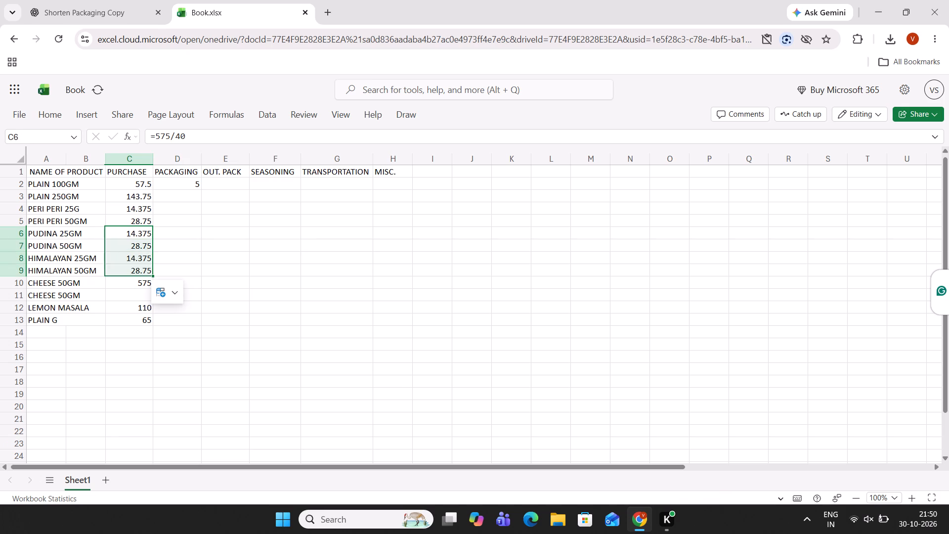
{"action": "left_click", "coordinate": [186, 269]}
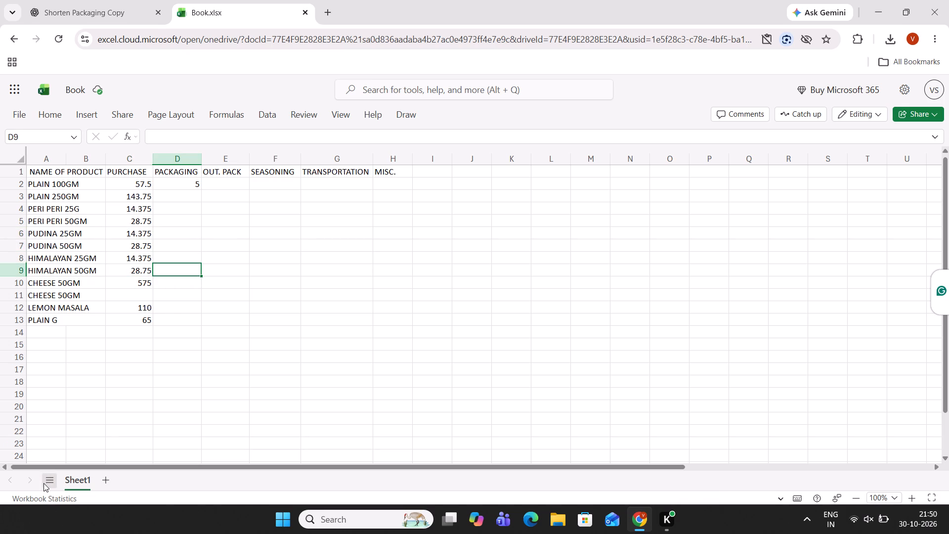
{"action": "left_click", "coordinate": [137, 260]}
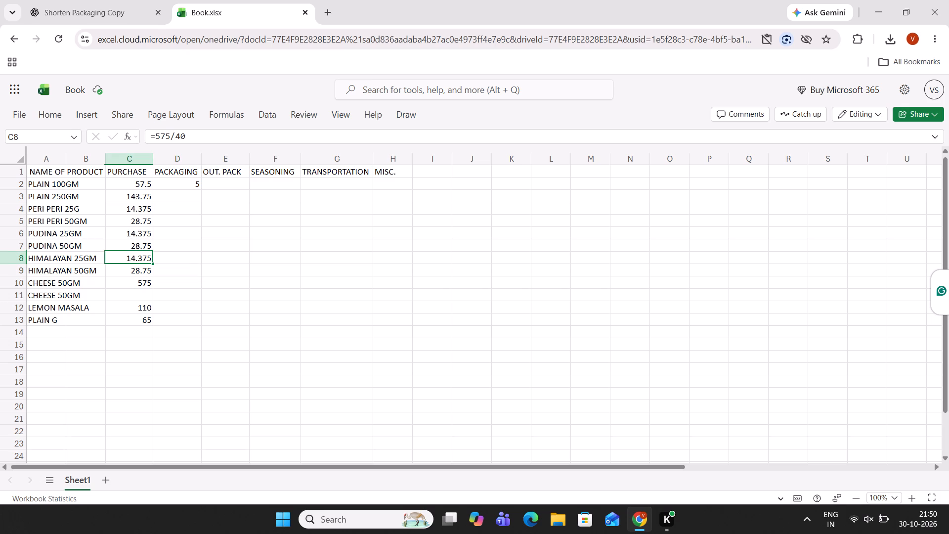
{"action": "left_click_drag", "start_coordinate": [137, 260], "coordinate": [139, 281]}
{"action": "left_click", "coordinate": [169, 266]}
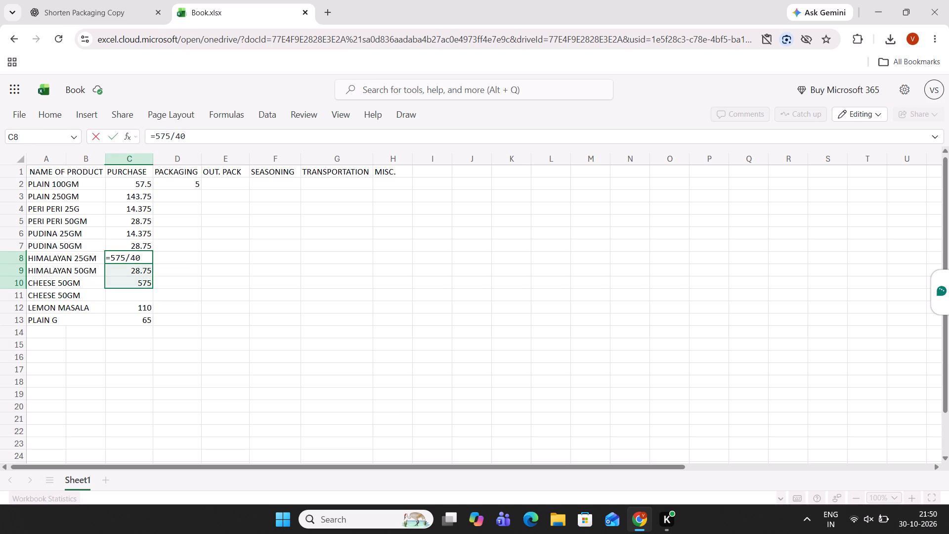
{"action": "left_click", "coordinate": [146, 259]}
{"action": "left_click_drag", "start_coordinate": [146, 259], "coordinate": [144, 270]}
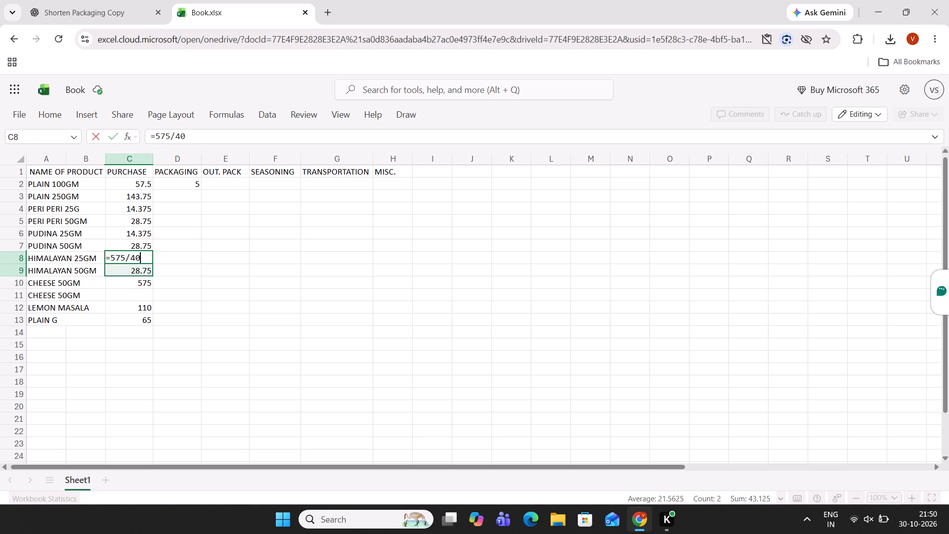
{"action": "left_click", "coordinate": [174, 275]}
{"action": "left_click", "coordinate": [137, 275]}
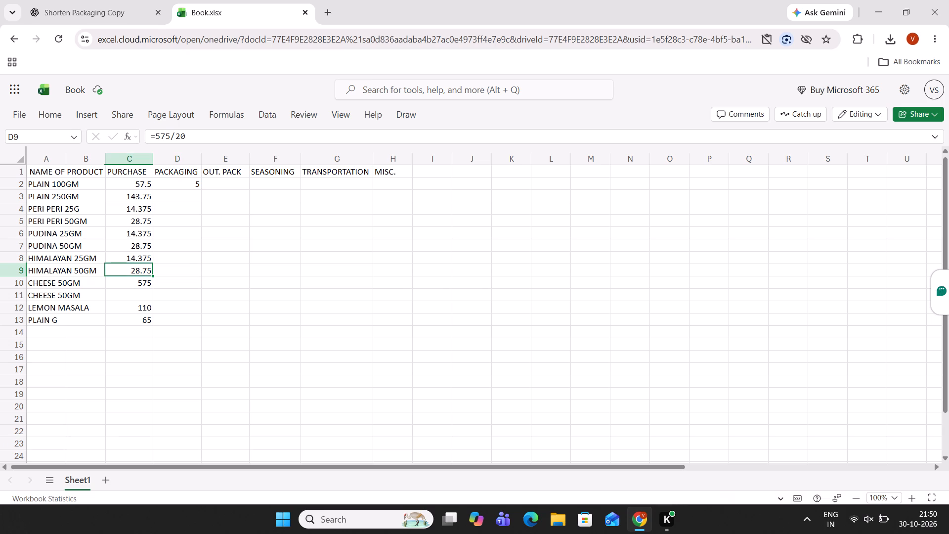
Fill the PURCHASE formulas of HIMALAYAN 25GM and HIMALAYAN 50GM down to the two CHEESE rows.
{"action": "left_click_drag", "start_coordinate": [131, 255], "coordinate": [133, 272]}
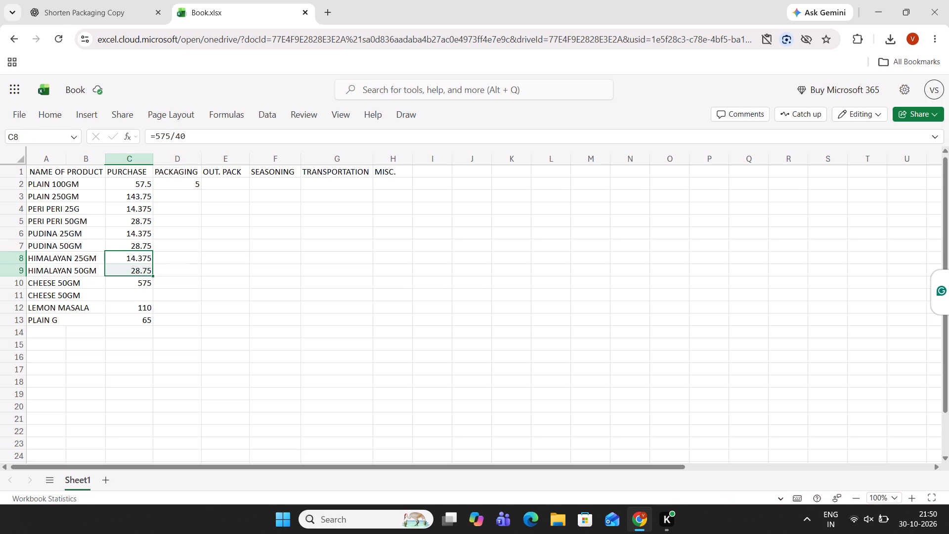
{"action": "left_click_drag", "start_coordinate": [154, 277], "coordinate": [153, 295]}
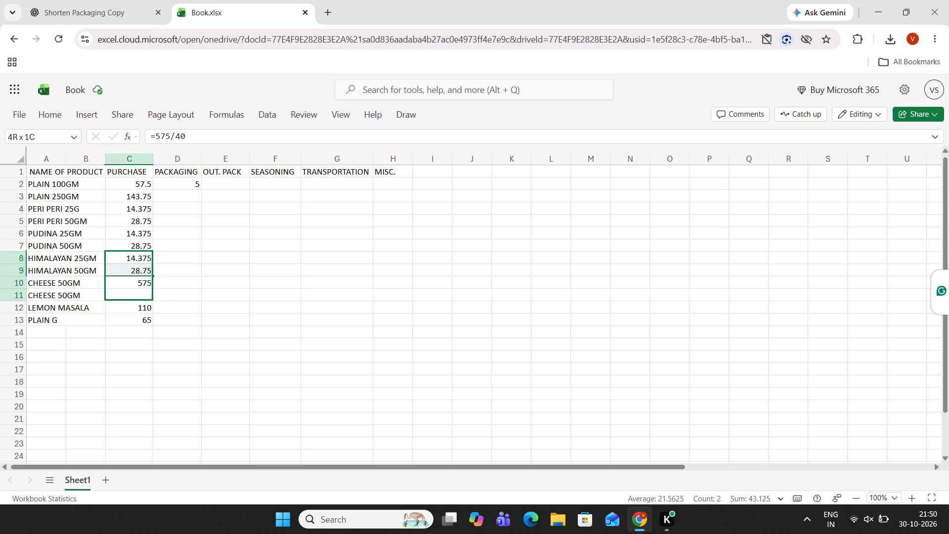
{"action": "left_click_drag", "start_coordinate": [153, 295], "coordinate": [153, 298]}
{"action": "left_click", "coordinate": [239, 282]}
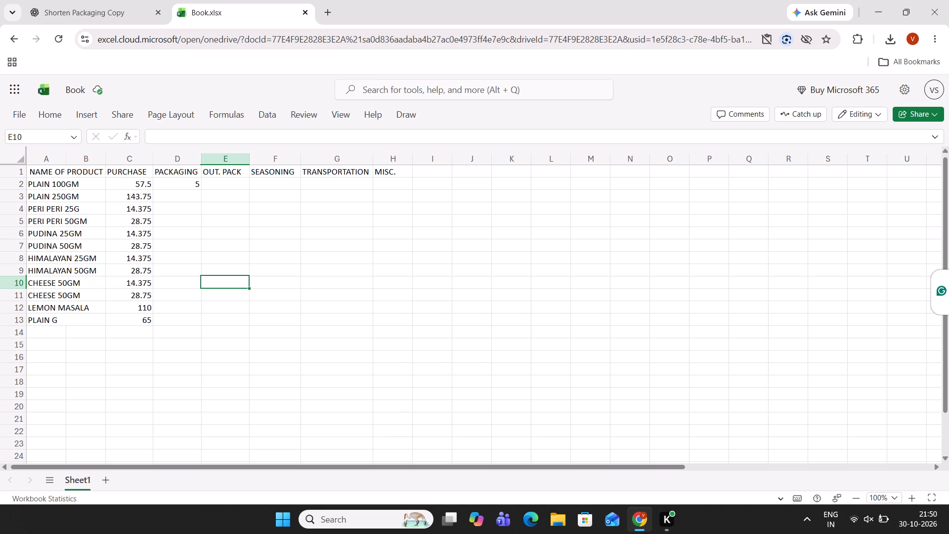
Enter 8 as the PACKAGING value for PLAIN 250GM.
{"action": "left_click", "coordinate": [191, 185]}
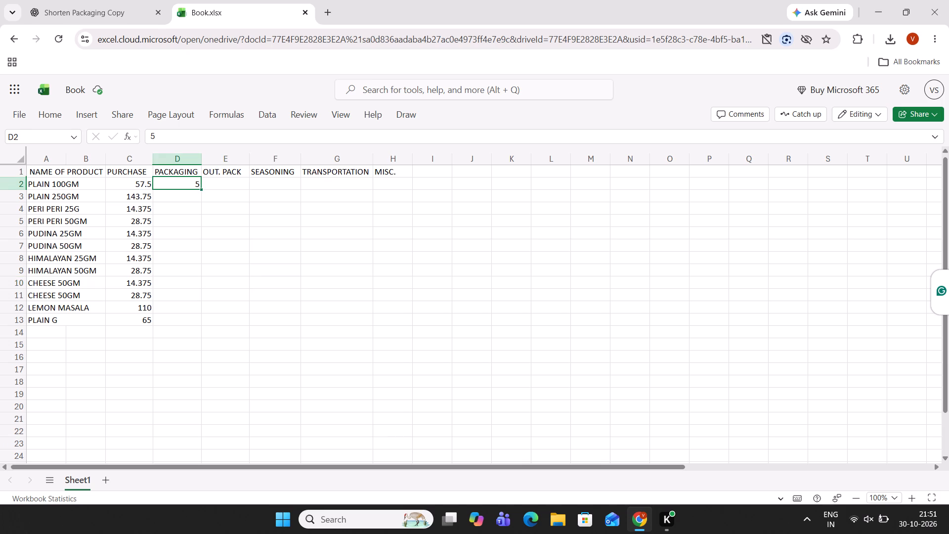
{"action": "left_click", "coordinate": [193, 202]}
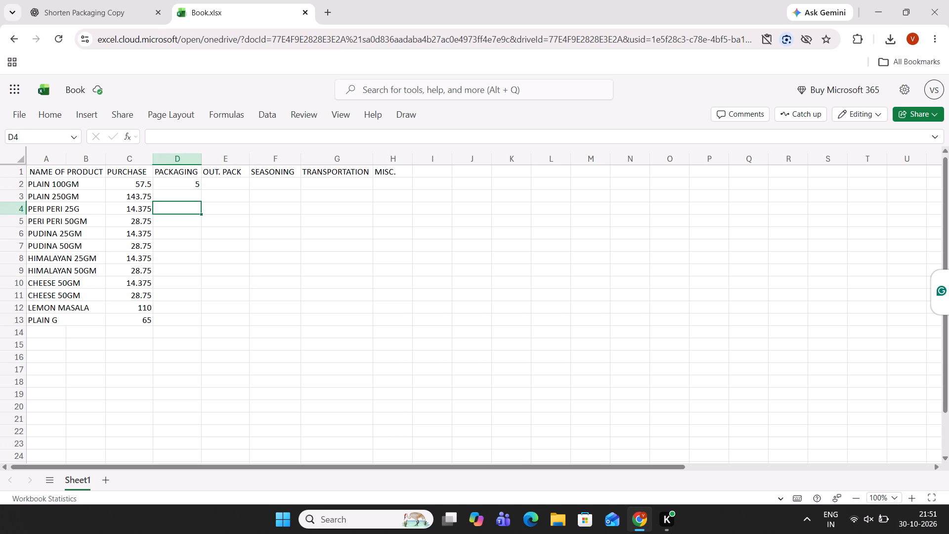
{"action": "left_click", "coordinate": [190, 198]}
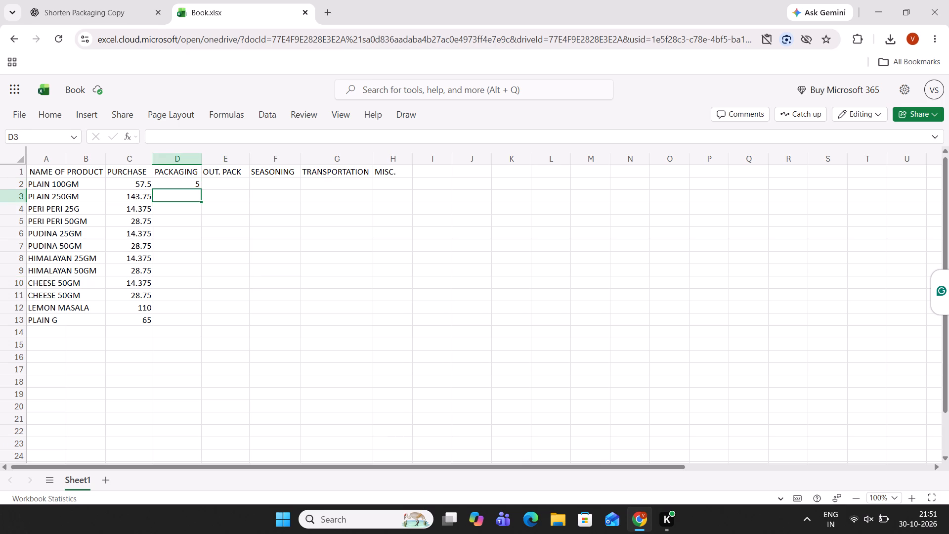
{"action": "key", "text": "8"}
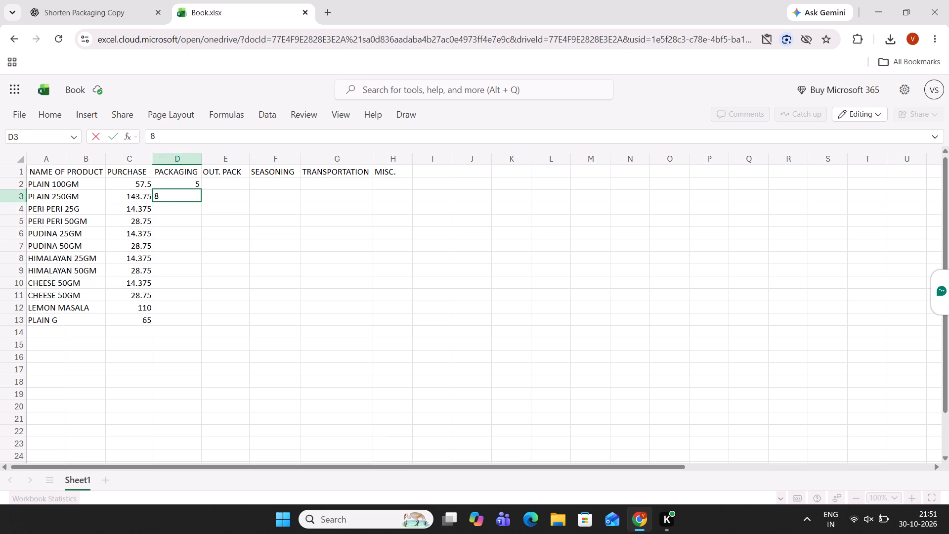
{"action": "key", "text": "Return"}
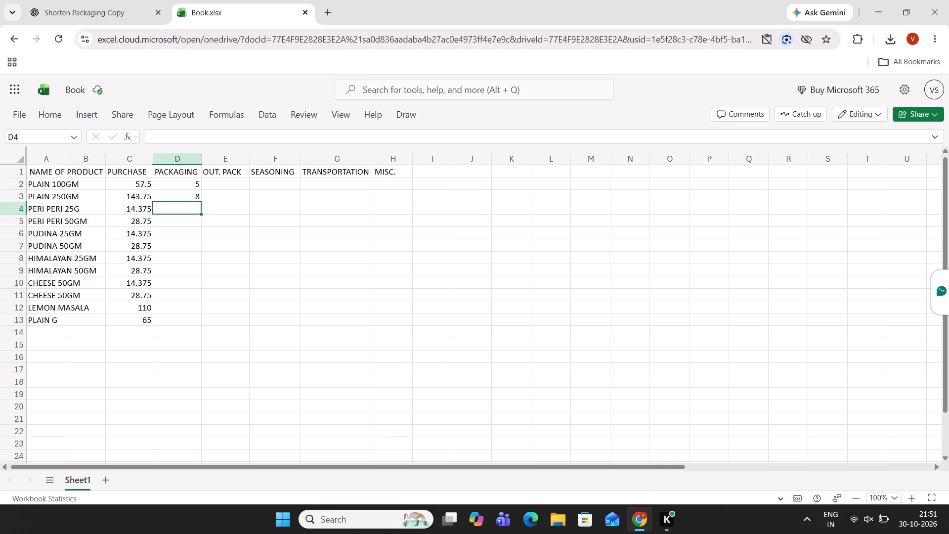
Enter 4 as the PACKAGING value for every product from PERI PERI 25G in row 4 through CHEESE 50GM in row 11.
{"action": "key", "text": "4"}
{"action": "key", "text": "Return"}
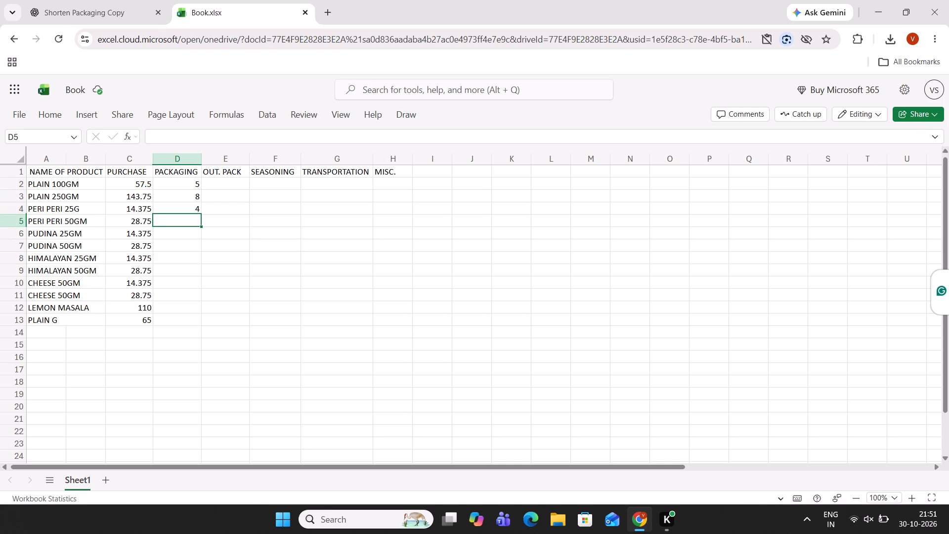
{"action": "key", "text": "4"}
{"action": "key", "text": "Return"}
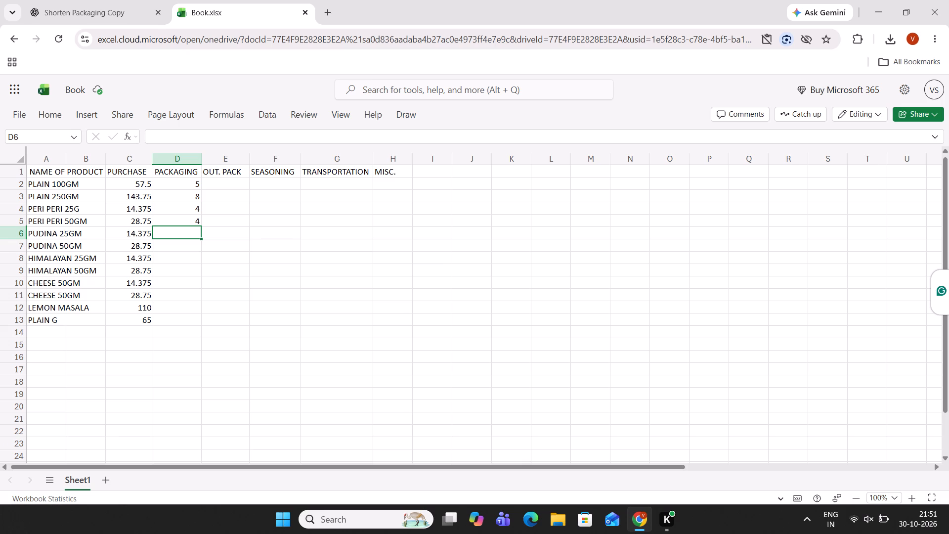
{"action": "key", "text": "4"}
{"action": "key", "text": "Return"}
{"action": "key", "text": "4"}
{"action": "key", "text": "Return"}
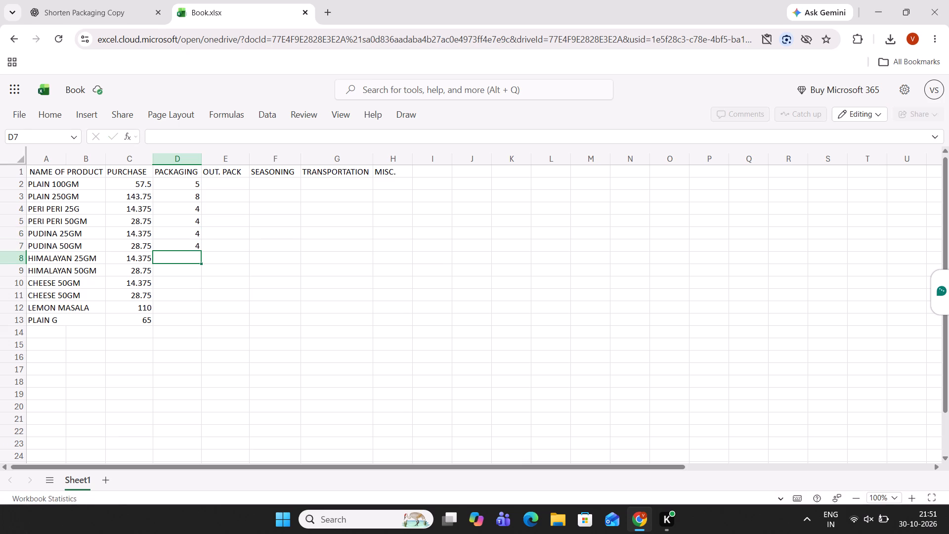
{"action": "key", "text": "4"}
{"action": "key", "text": "Return"}
{"action": "key", "text": "4"}
{"action": "key", "text": "Return"}
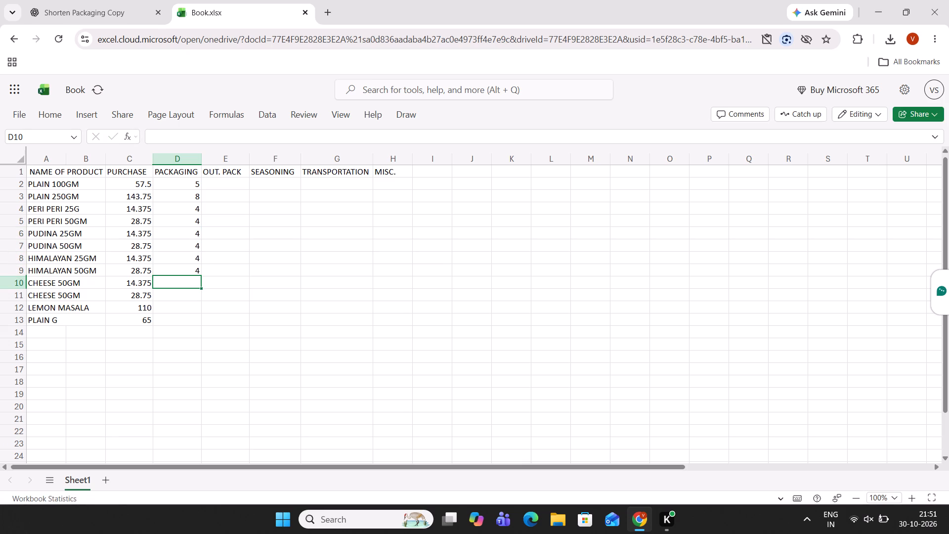
{"action": "key", "text": "4"}
{"action": "key", "text": "Return"}
{"action": "key", "text": "4"}
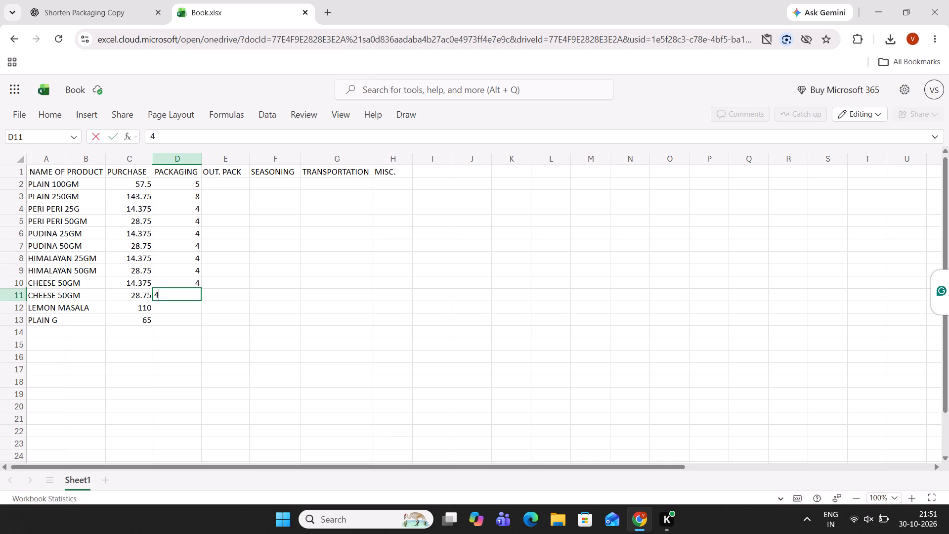
{"action": "key", "text": "Return"}
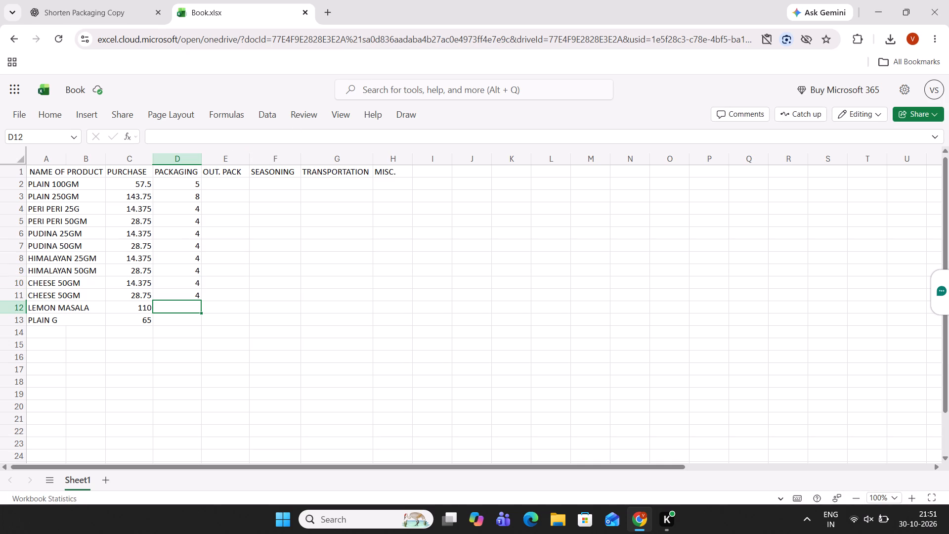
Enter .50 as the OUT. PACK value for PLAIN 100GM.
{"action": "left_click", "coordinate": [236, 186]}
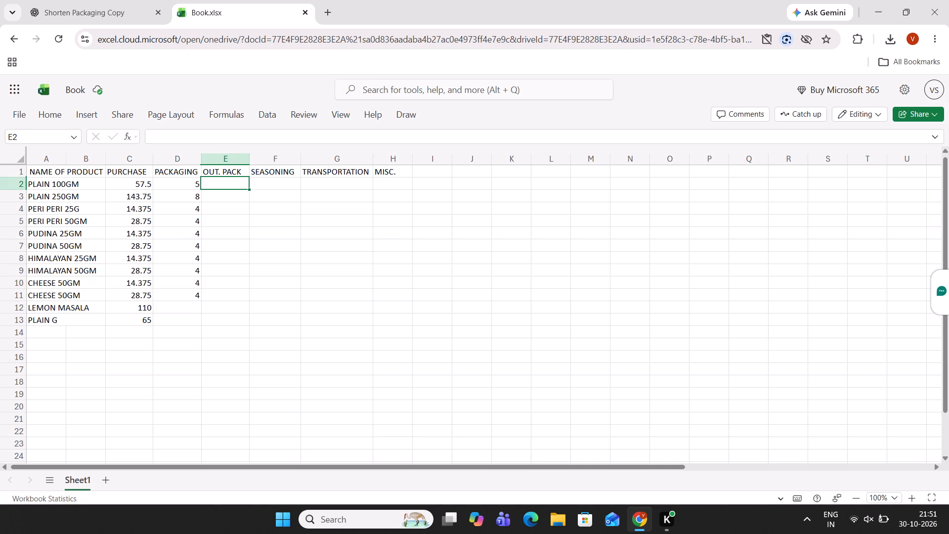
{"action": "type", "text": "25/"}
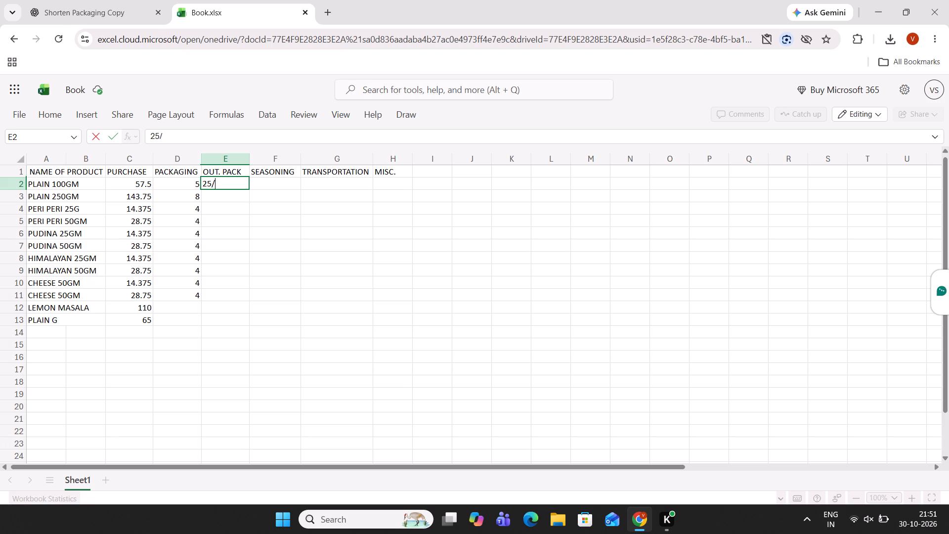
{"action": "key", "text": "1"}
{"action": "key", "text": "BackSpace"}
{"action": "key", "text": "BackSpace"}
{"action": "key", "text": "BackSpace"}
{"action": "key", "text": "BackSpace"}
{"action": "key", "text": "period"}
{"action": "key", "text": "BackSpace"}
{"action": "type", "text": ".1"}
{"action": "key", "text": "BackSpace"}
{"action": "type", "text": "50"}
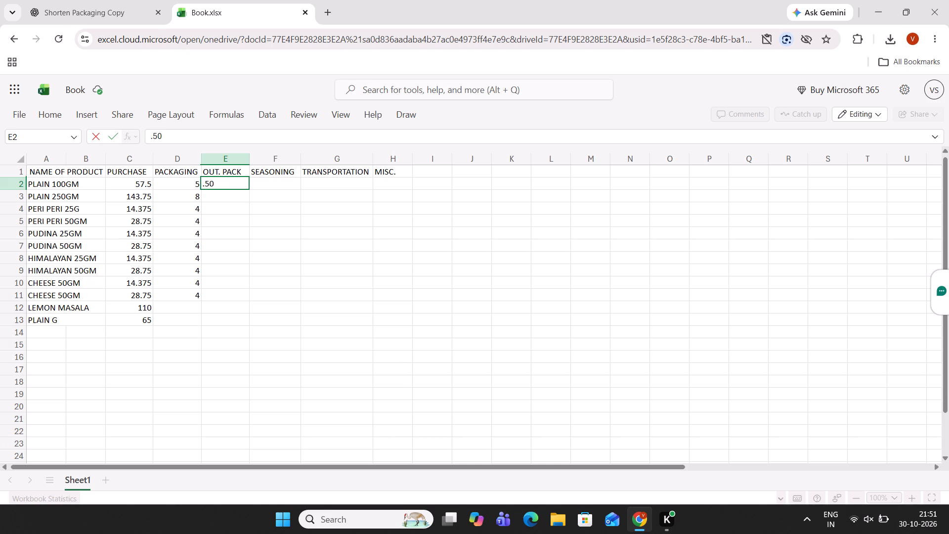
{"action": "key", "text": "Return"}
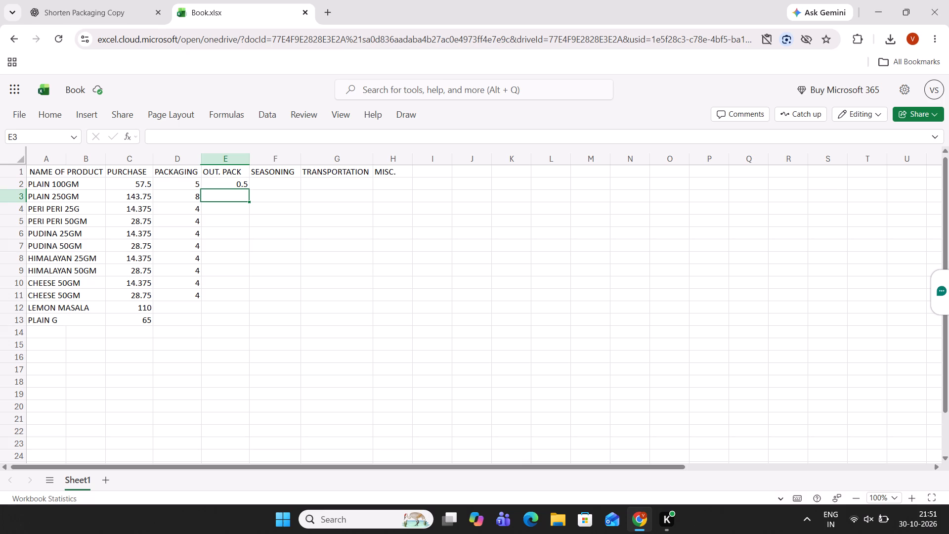
Set the OUT. PACK value to 1 for both PLAIN 100GM and PLAIN 250GM.
{"action": "left_click", "coordinate": [275, 180]}
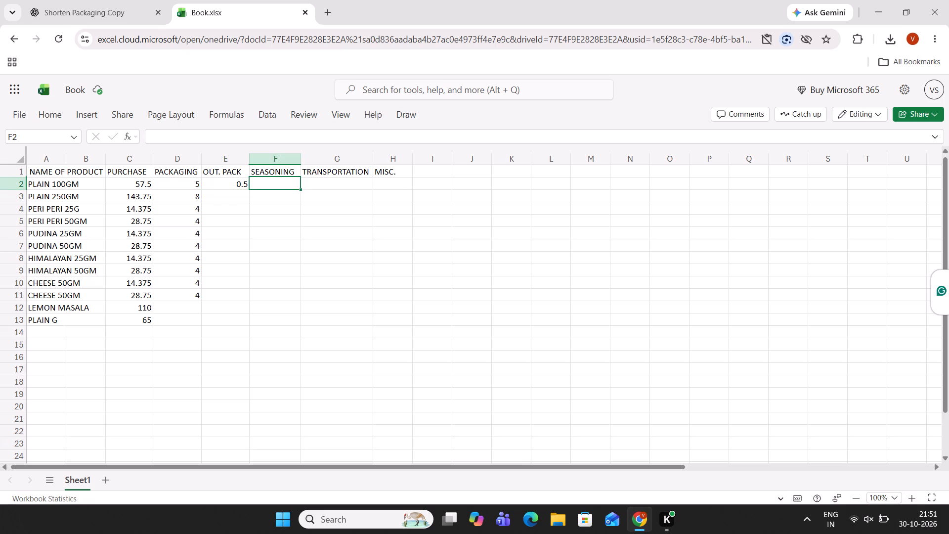
{"action": "left_click", "coordinate": [243, 186]}
{"action": "key", "text": "1"}
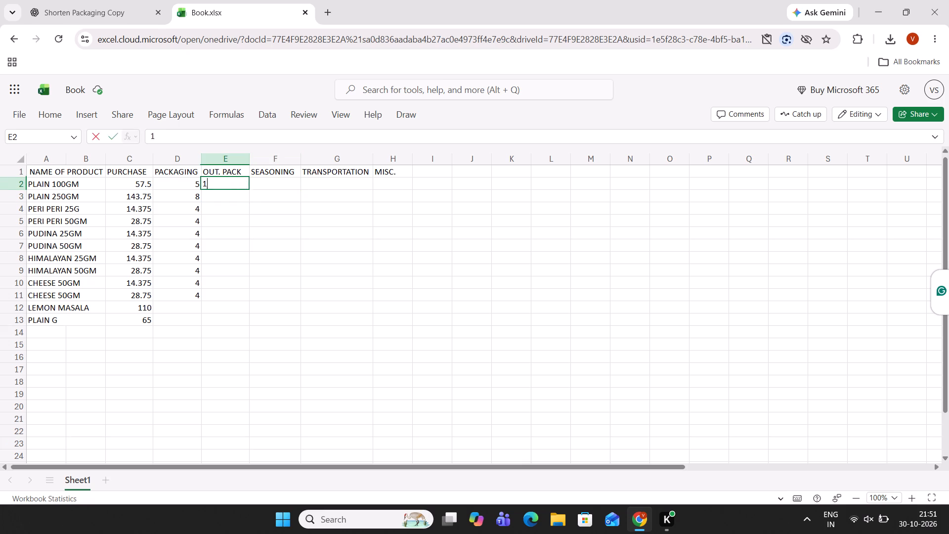
{"action": "key", "text": "Return"}
{"action": "key", "text": "1"}
{"action": "key", "text": "Return"}
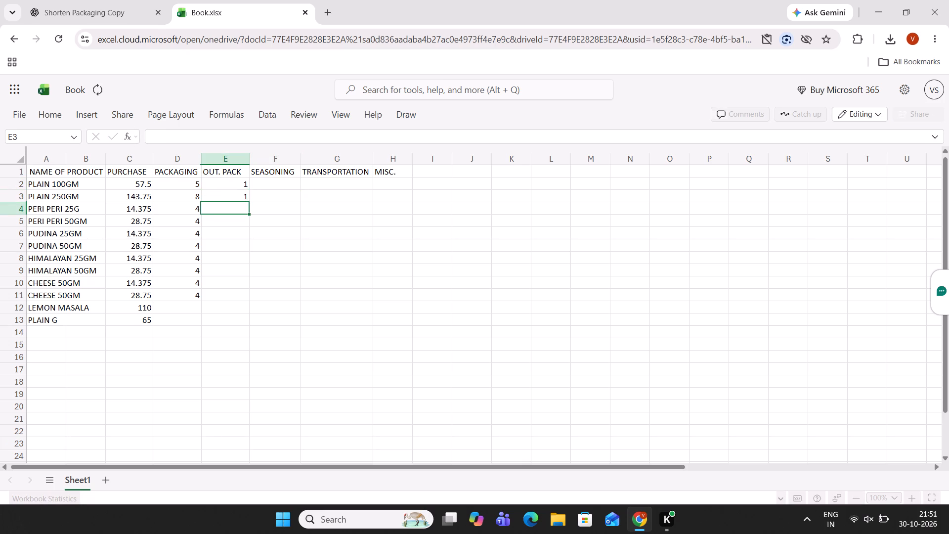
Enter .50 as the OUT. PACK value for PERI PERI 25G.
{"action": "type", "text": ".50"}
{"action": "key", "text": "Return"}
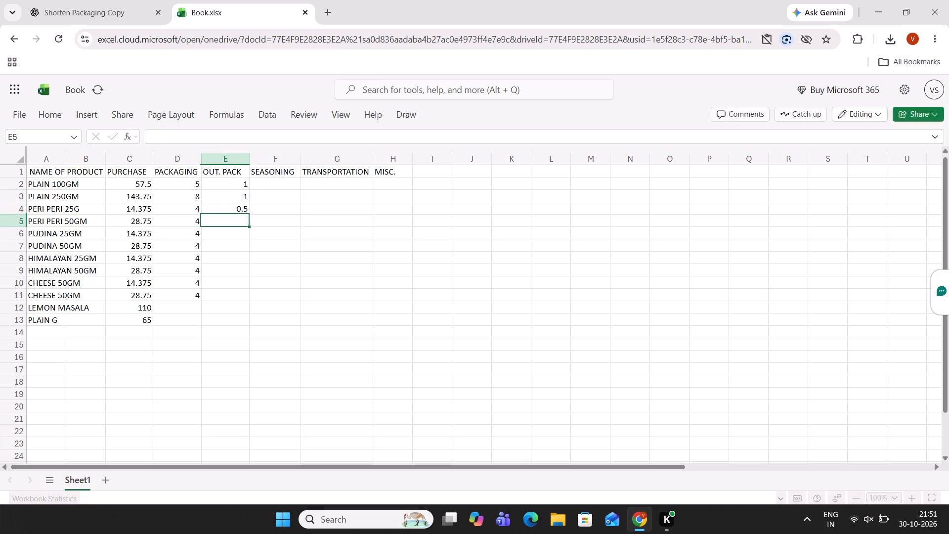
Fill the PERI PERI 25G OUT. PACK value of 0.5 down through CHEESE 50GM in row 11.
{"action": "left_click", "coordinate": [238, 210]}
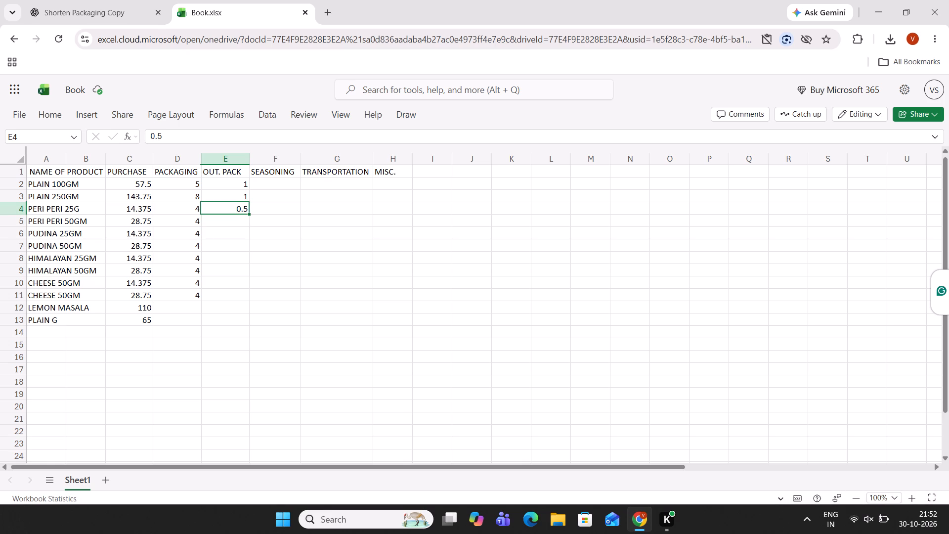
{"action": "left_click_drag", "start_coordinate": [250, 214], "coordinate": [253, 292]}
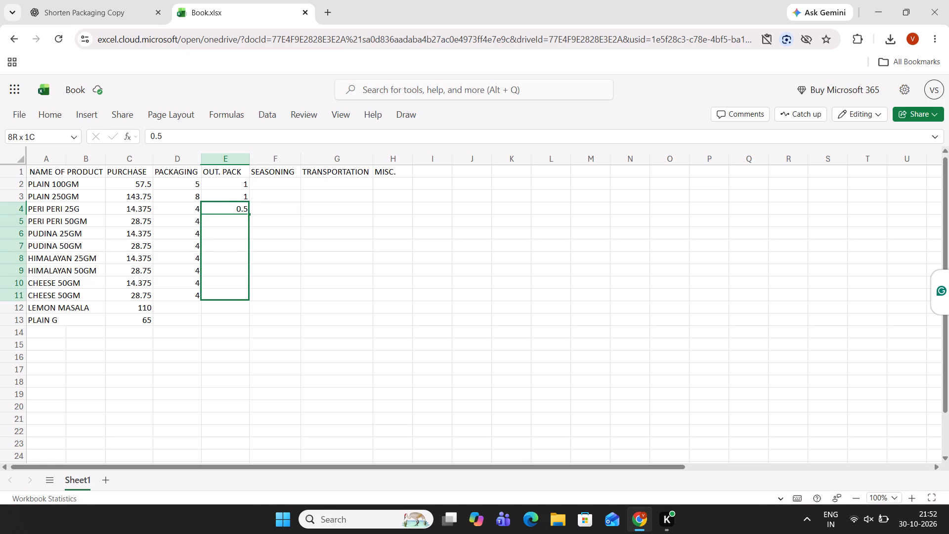
Enter 5 as the MISC. value for PLAIN 100GM.
{"action": "left_click", "coordinate": [286, 181]}
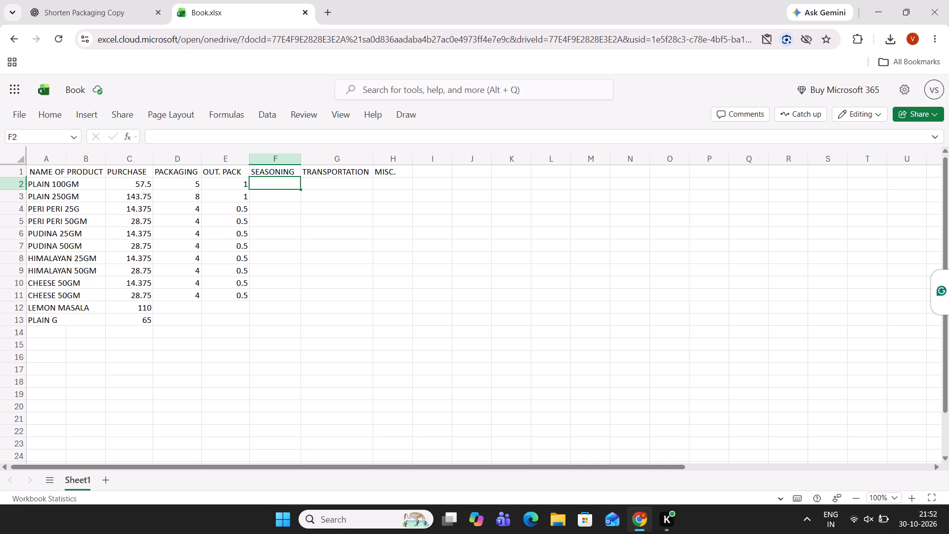
{"action": "left_click", "coordinate": [391, 184]}
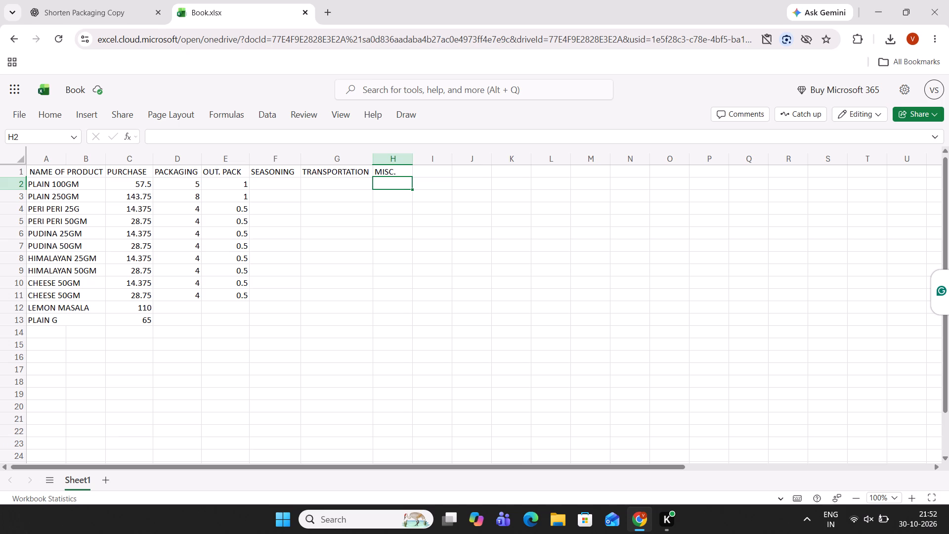
{"action": "key", "text": "5"}
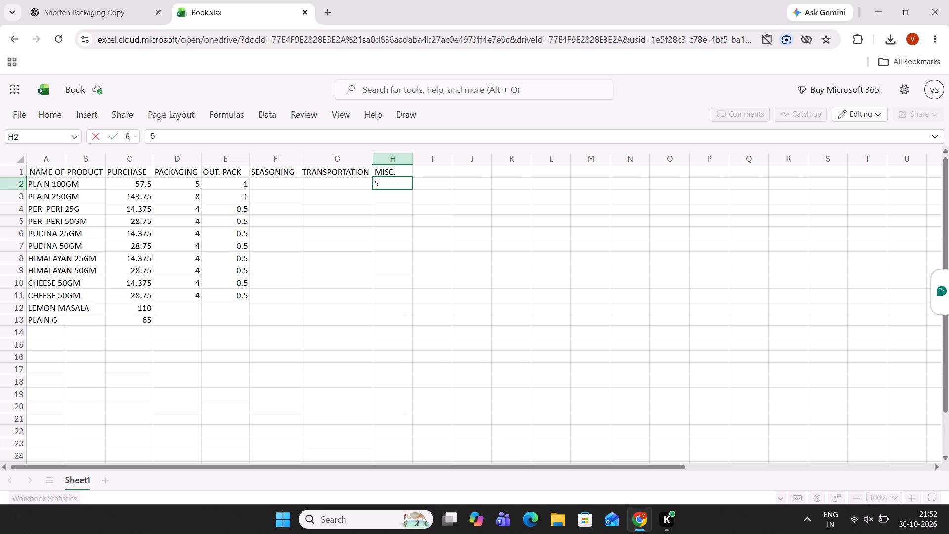
Enter 3 as the TRANSPORTATION value for both PLAIN 100GM and PLAIN 250GM.
{"action": "left_click", "coordinate": [332, 185]}
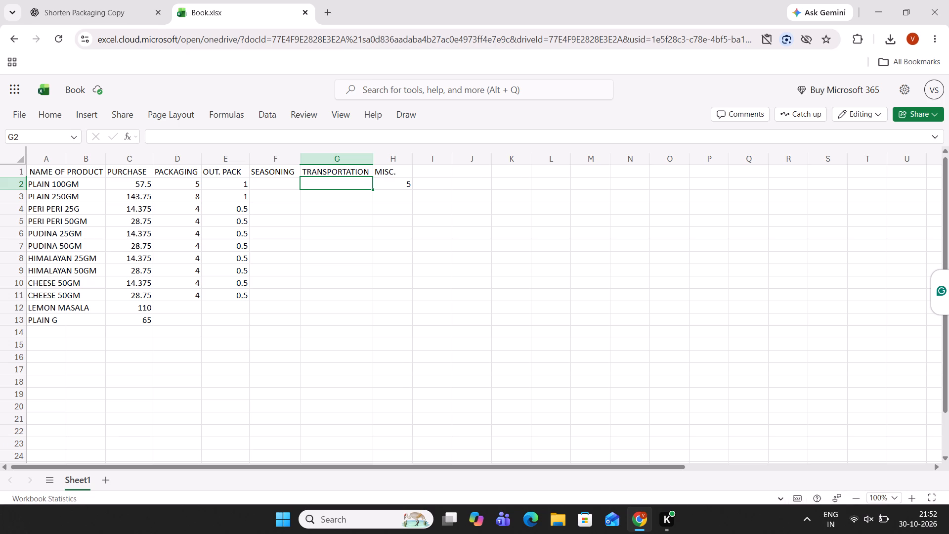
{"action": "key", "text": "3"}
{"action": "key", "text": "Return"}
{"action": "key", "text": "3"}
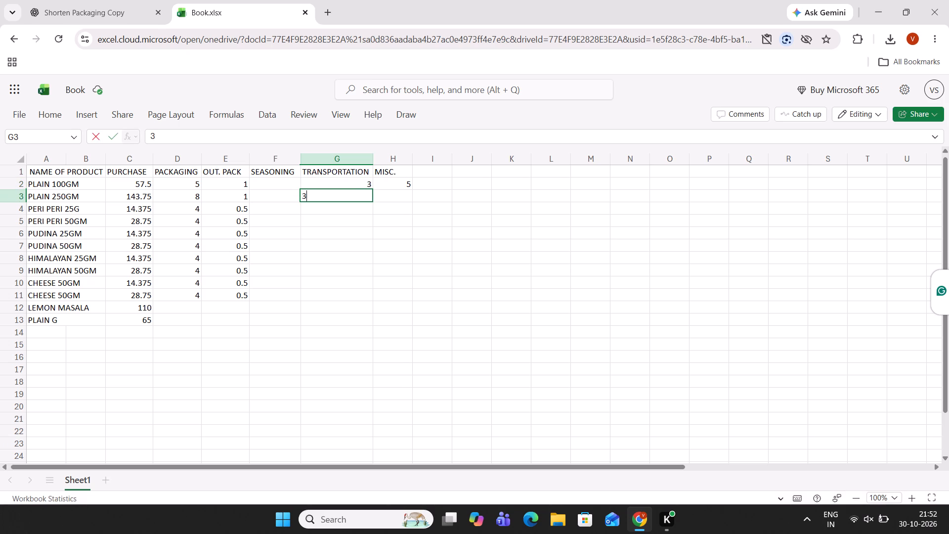
{"action": "key", "text": "Return"}
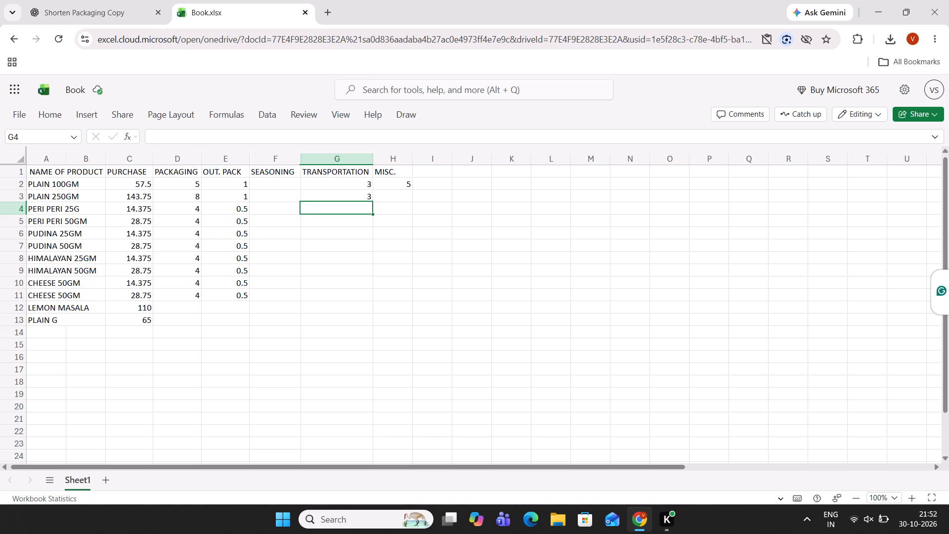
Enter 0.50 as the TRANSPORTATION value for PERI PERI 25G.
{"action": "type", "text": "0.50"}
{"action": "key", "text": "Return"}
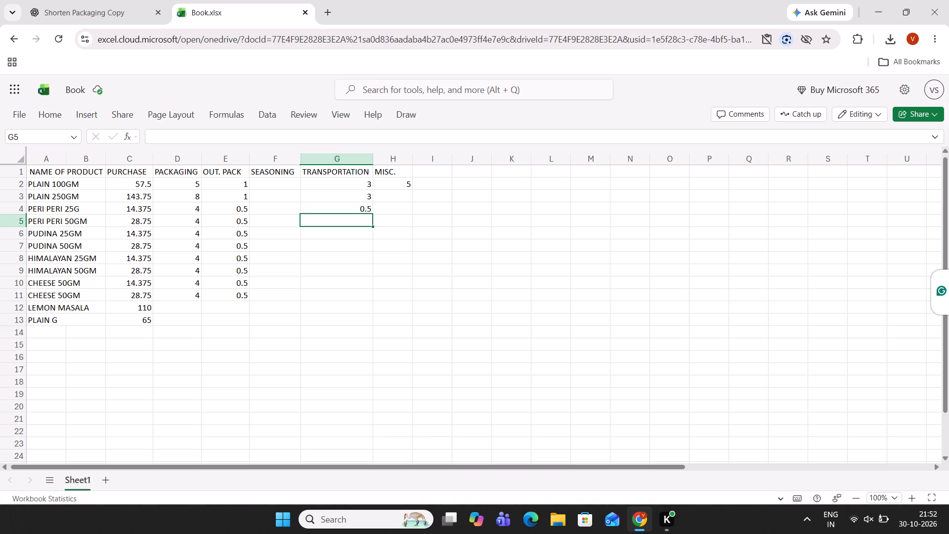
Set the TRANSPORTATION value to 1 for every product from PERI PERI 25G in row 4 through CHEESE 50GM in row 11.
{"action": "left_click", "coordinate": [347, 209]}
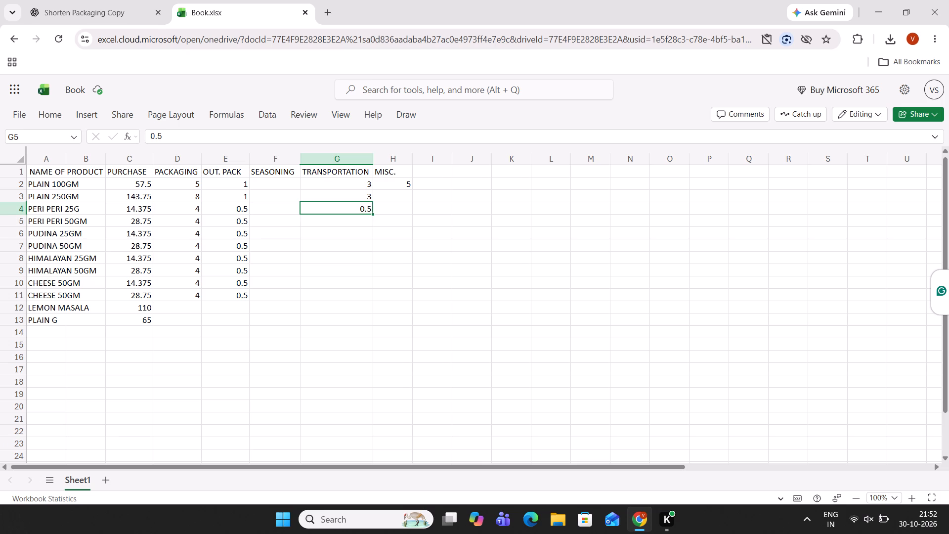
{"action": "key", "text": "1"}
{"action": "key", "text": "Return"}
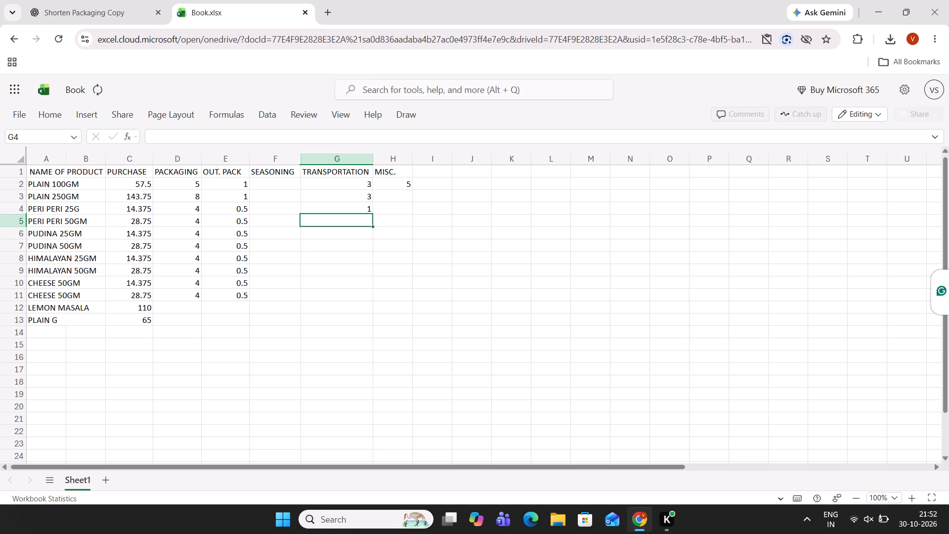
{"action": "left_click", "coordinate": [330, 207]}
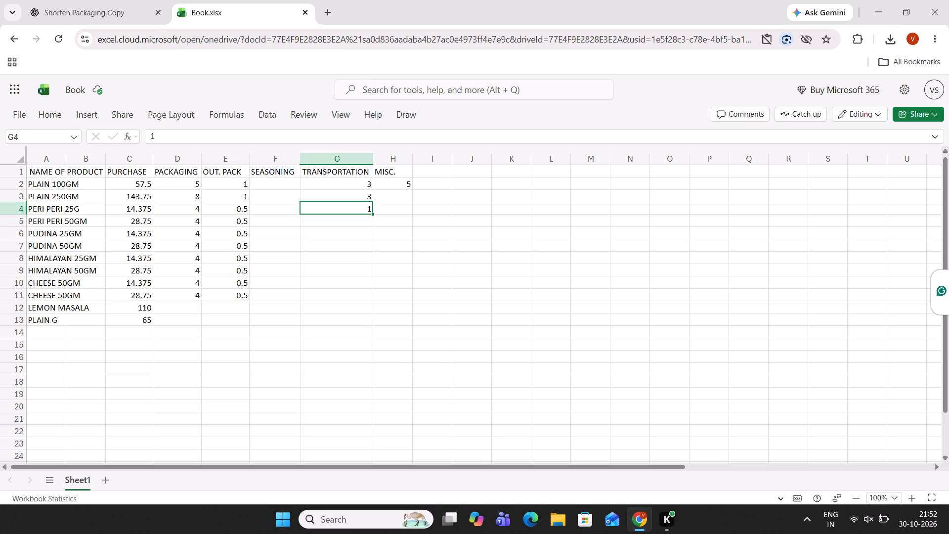
{"action": "left_click_drag", "start_coordinate": [374, 215], "coordinate": [374, 243]}
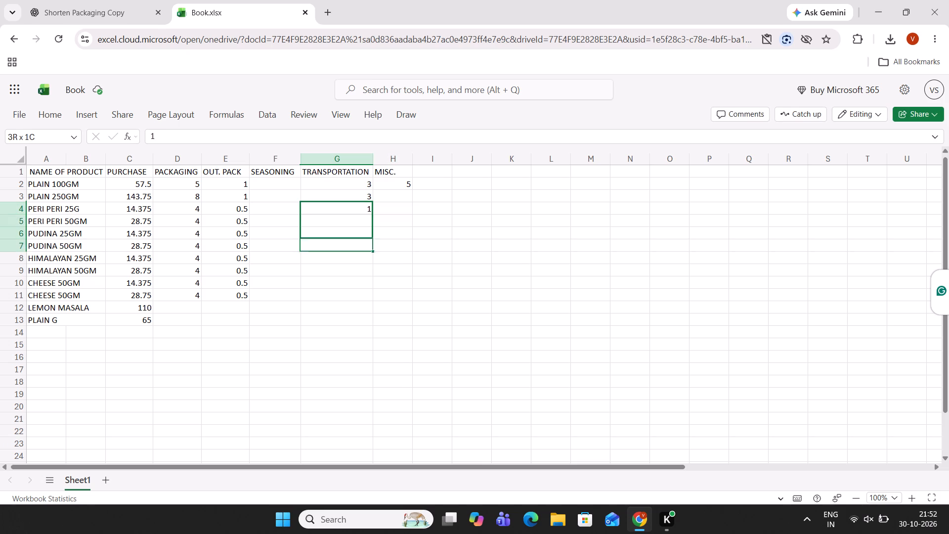
{"action": "left_click_drag", "start_coordinate": [374, 243], "coordinate": [378, 293]}
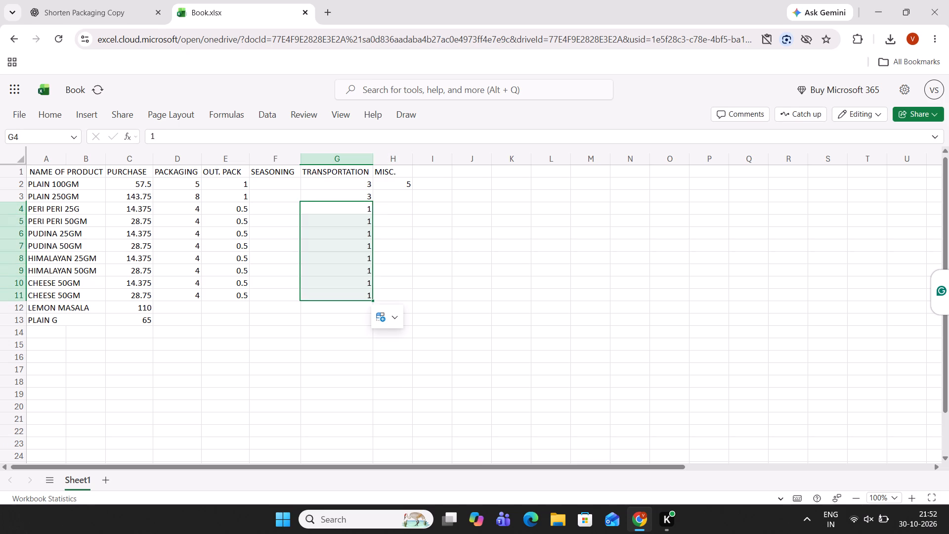
Fill the PLAIN 100GM MISC. value of 5 down to PLAIN 250GM.
{"action": "left_click", "coordinate": [396, 282]}
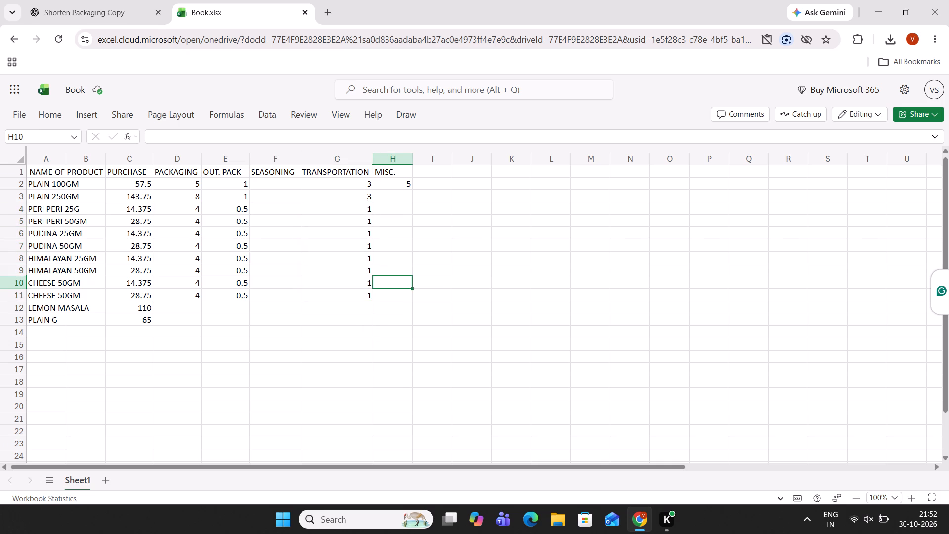
{"action": "left_click", "coordinate": [401, 180]}
{"action": "left_click_drag", "start_coordinate": [413, 188], "coordinate": [412, 198]}
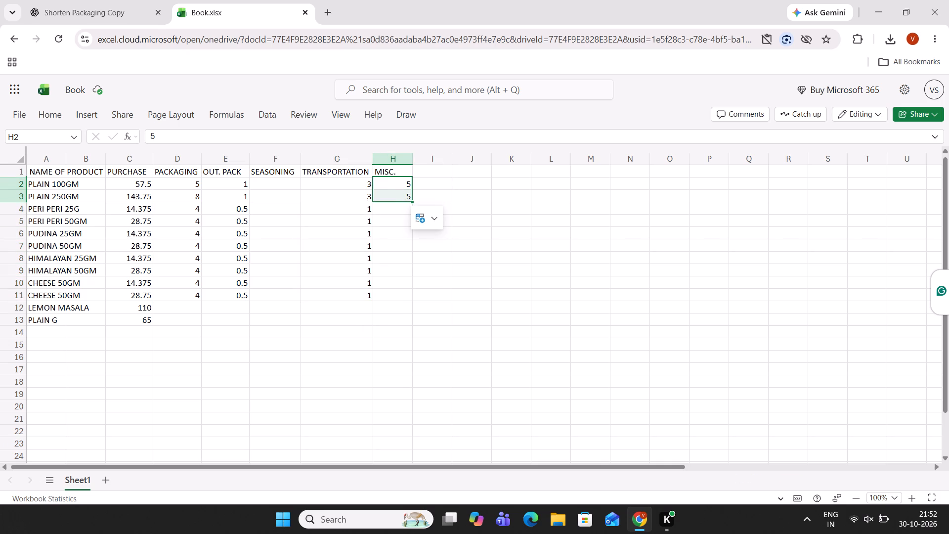
Enter 1 as the MISC. value for every product from PERI PERI 25G in row 4 through CHEESE 50GM in row 11.
{"action": "left_click", "coordinate": [394, 210]}
{"action": "key", "text": "1"}
{"action": "key", "text": "Return"}
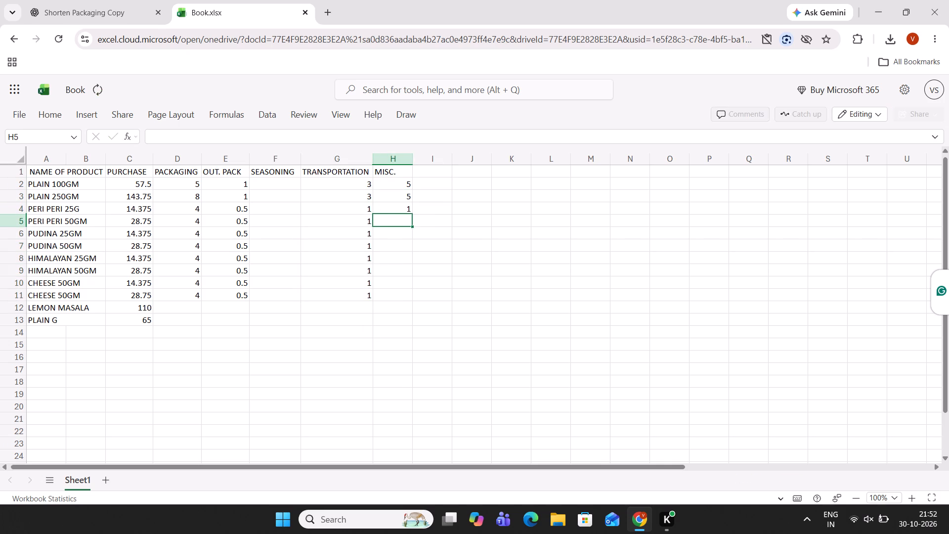
{"action": "key", "text": "1"}
{"action": "key", "text": "Return"}
{"action": "key", "text": "1"}
{"action": "key", "text": "Return"}
{"action": "key", "text": "1"}
{"action": "key", "text": "Return"}
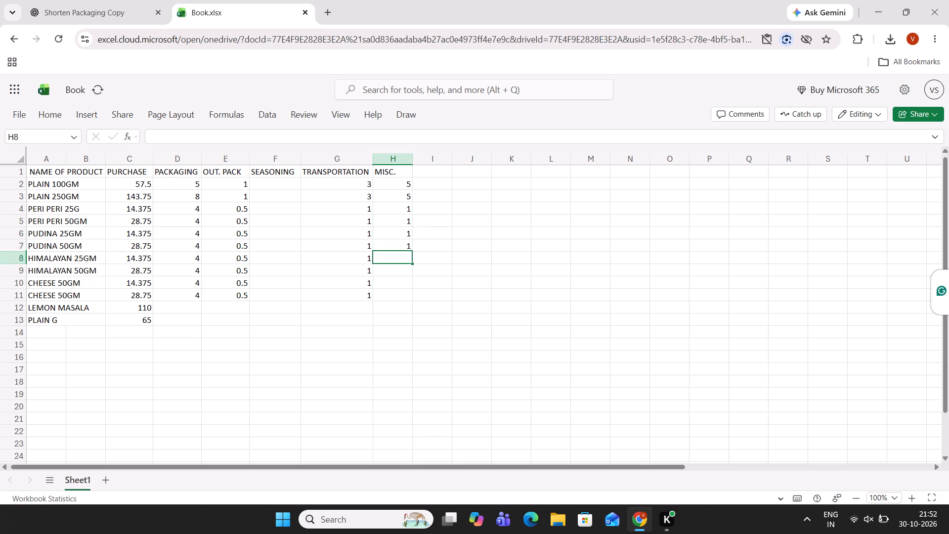
{"action": "key", "text": "1"}
{"action": "key", "text": "Return"}
{"action": "key", "text": "1"}
{"action": "key", "text": "Return"}
{"action": "key", "text": "1"}
{"action": "key", "text": "Return"}
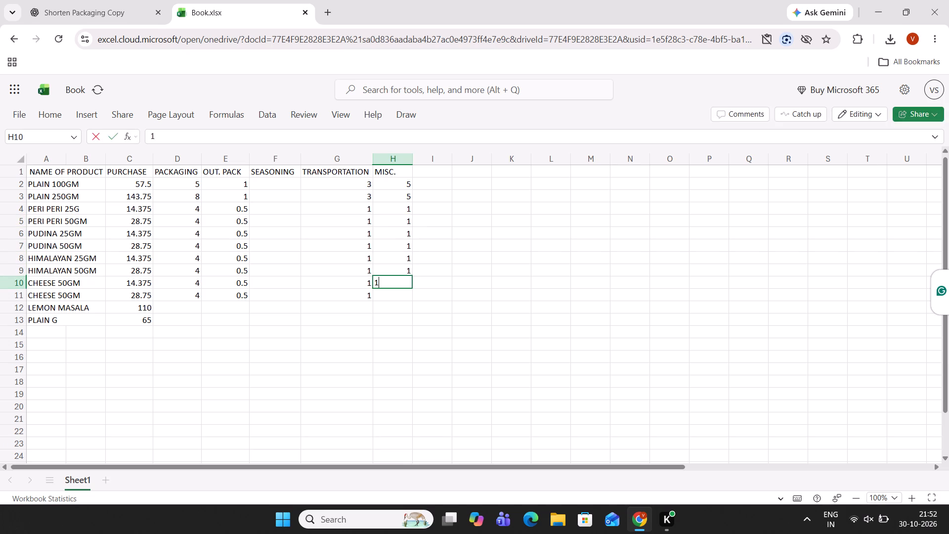
{"action": "key", "text": "1"}
{"action": "key", "text": "Return"}
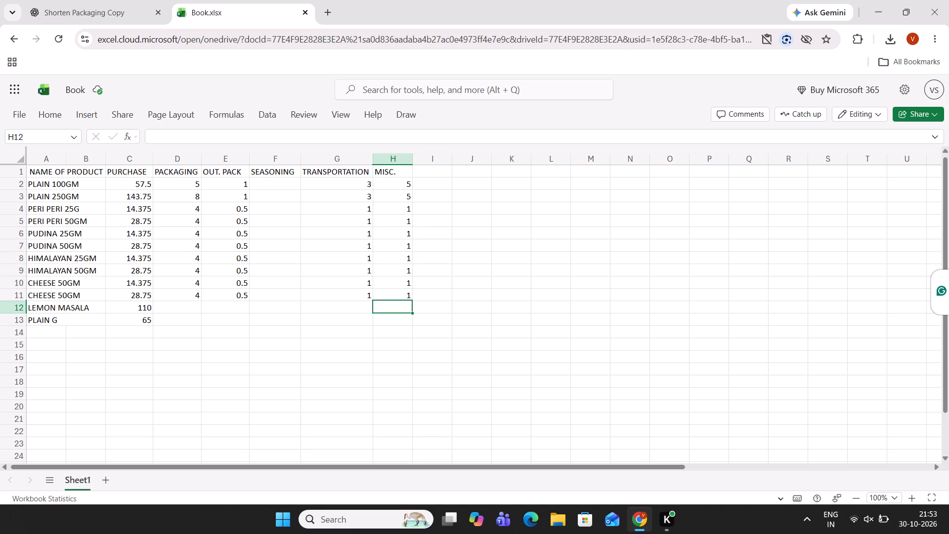
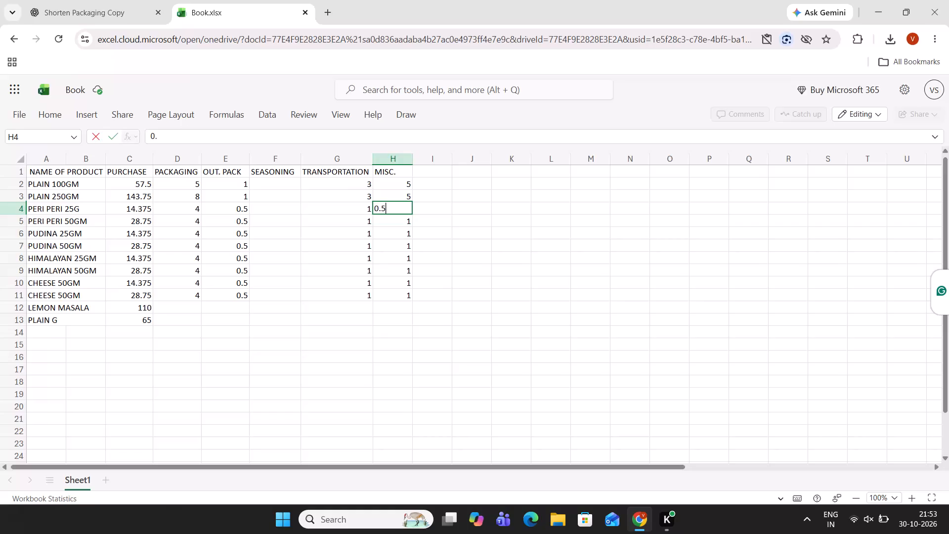
Set the MISC. value to 0.5 for every product from PERI PERI 25G in row 4 through CHEESE 50GM in row 11.
{"action": "key", "text": "Return"}
{"action": "left_click", "coordinate": [394, 212]}
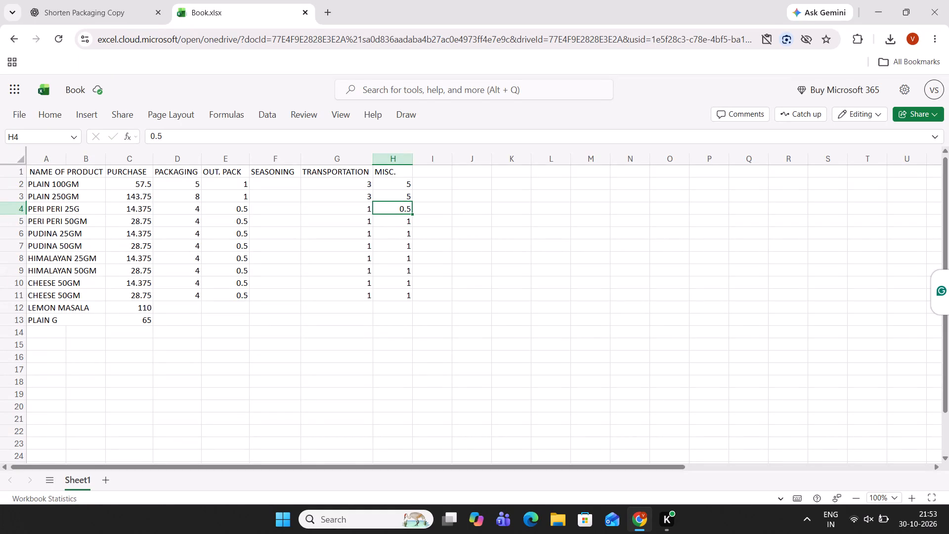
{"action": "left_click_drag", "start_coordinate": [412, 214], "coordinate": [412, 288]}
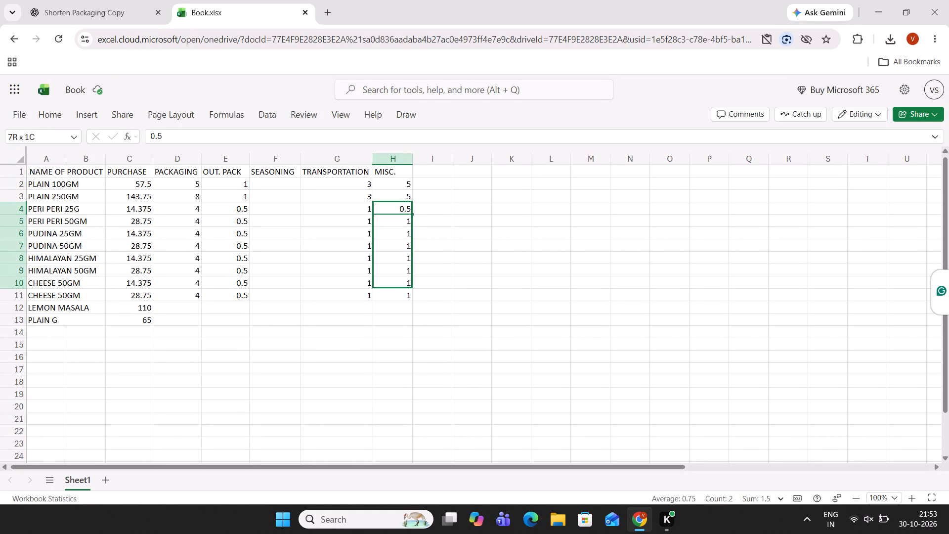
{"action": "left_click_drag", "start_coordinate": [412, 288], "coordinate": [412, 293]}
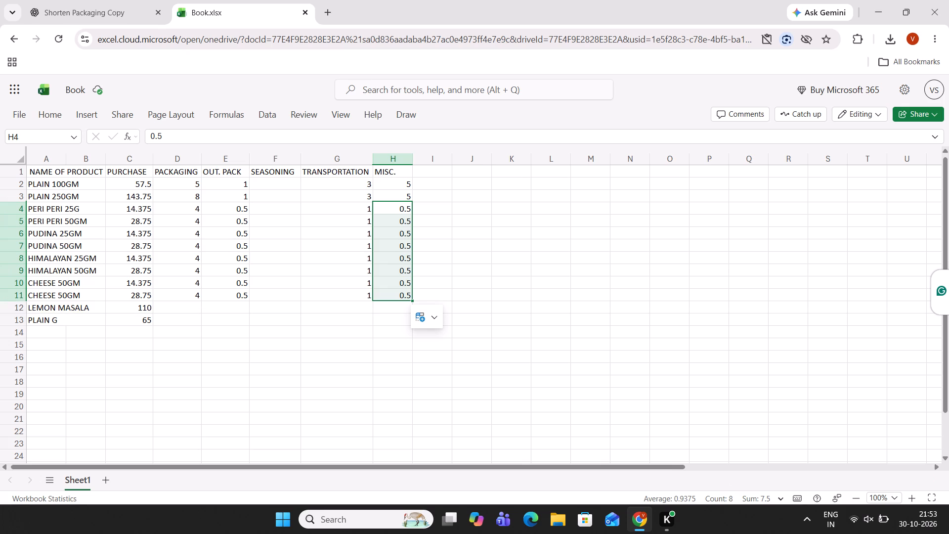
Enter 1 as the SEASONING value for both PLAIN 100GM and PLAIN 250GM.
{"action": "left_click", "coordinate": [271, 186]}
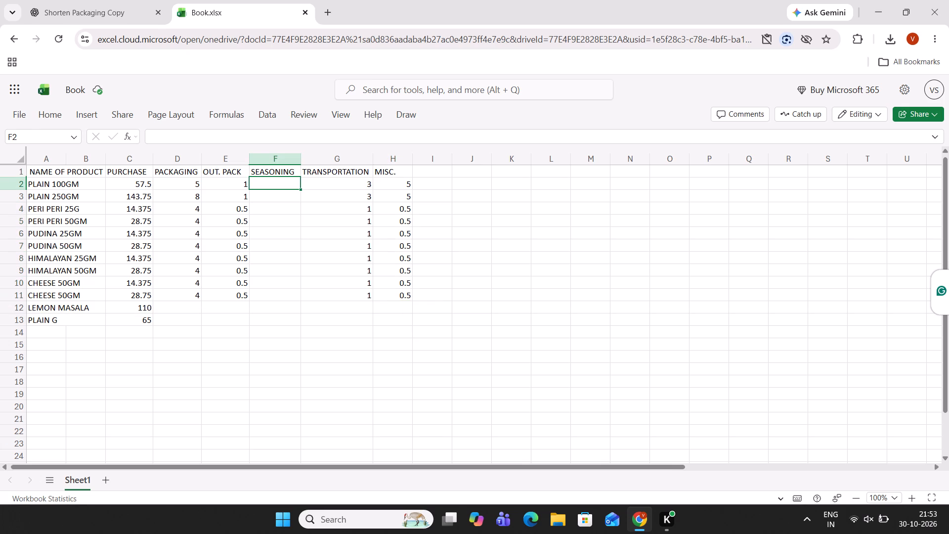
{"action": "key", "text": "1"}
{"action": "key", "text": "Return"}
{"action": "key", "text": "1"}
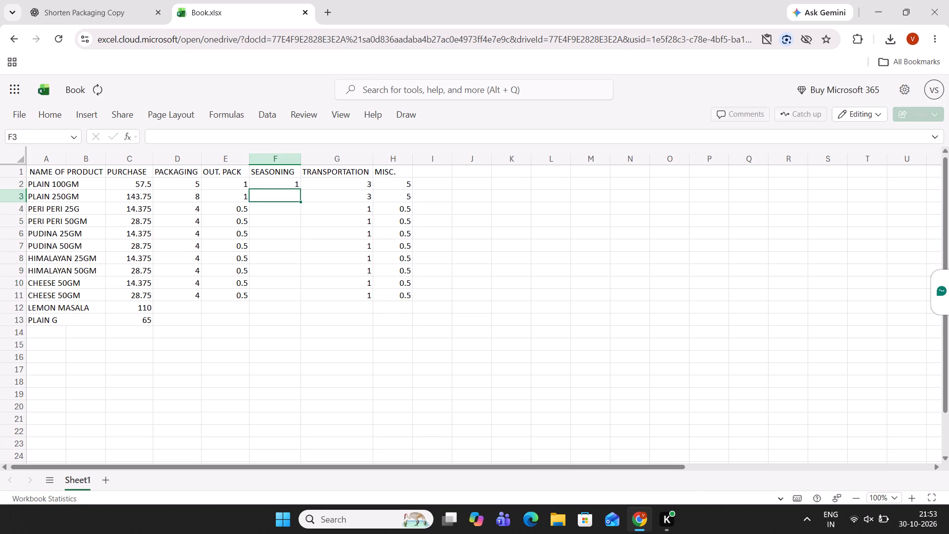
{"action": "key", "text": "Return"}
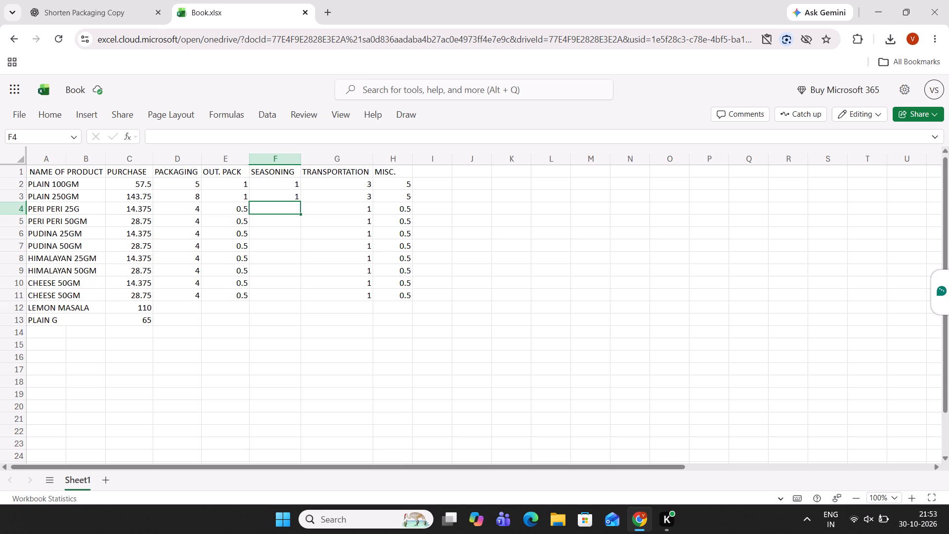
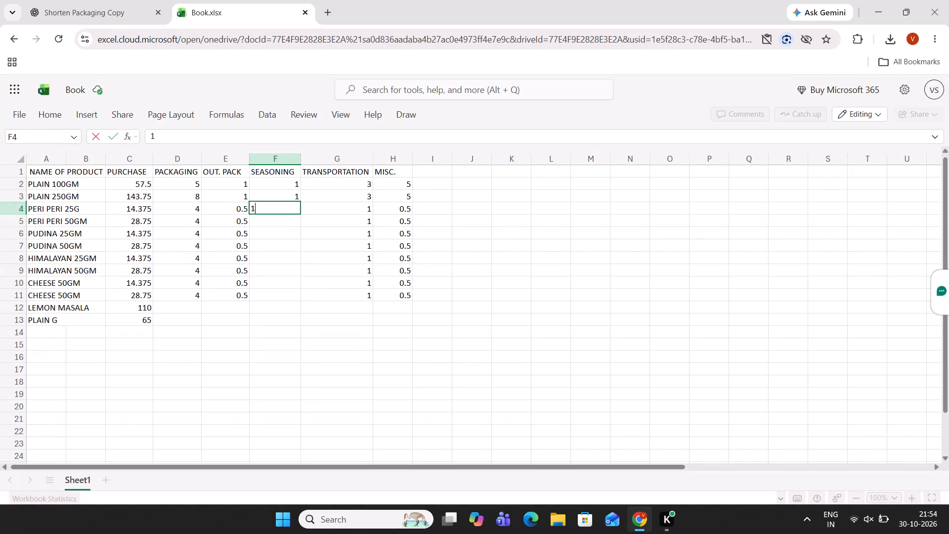
Enter 1 as the SEASONING value for every product from PERI PERI 25G in row 4 through CHEESE 50GM in row 11.
{"action": "key", "text": "1"}
{"action": "key", "text": "Return"}
{"action": "key", "text": "1"}
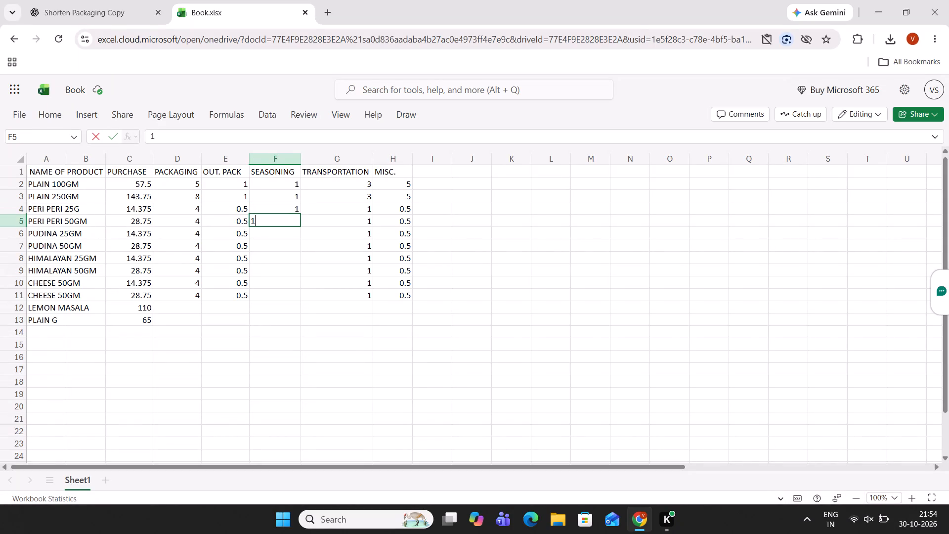
{"action": "key", "text": "Return"}
{"action": "key", "text": "1"}
{"action": "key", "text": "Return"}
{"action": "key", "text": "1"}
{"action": "key", "text": "Return"}
{"action": "key", "text": "1"}
{"action": "key", "text": "Return"}
{"action": "key", "text": "1"}
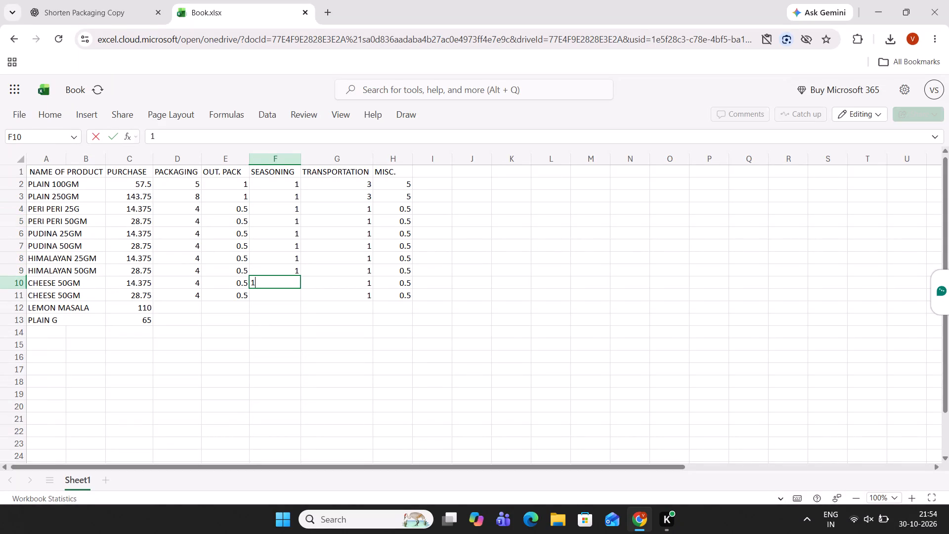
{"action": "key", "text": "Return"}
{"action": "key", "text": "1"}
{"action": "key", "text": "Return"}
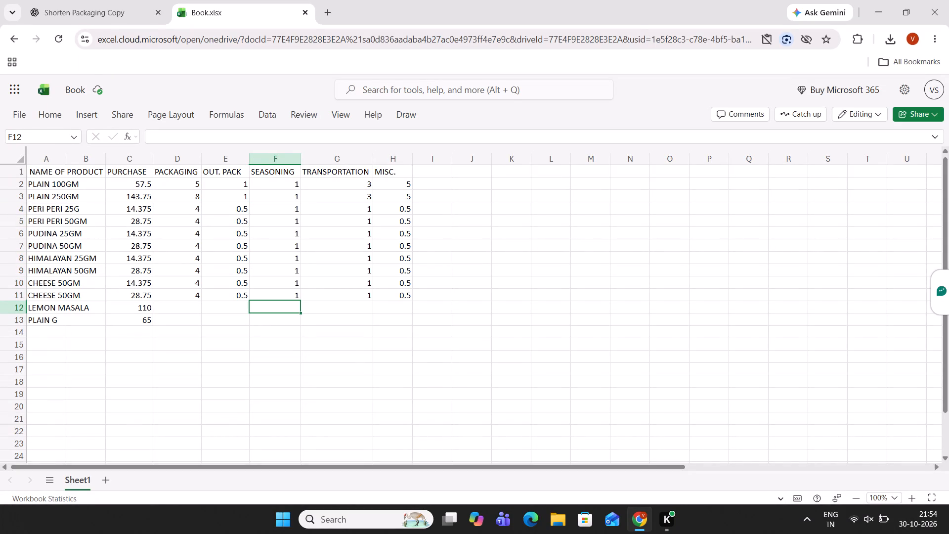
Add the column headers GROSS in I1 and PROFIT in J1, following the MISC. column.
{"action": "left_click", "coordinate": [429, 169]}
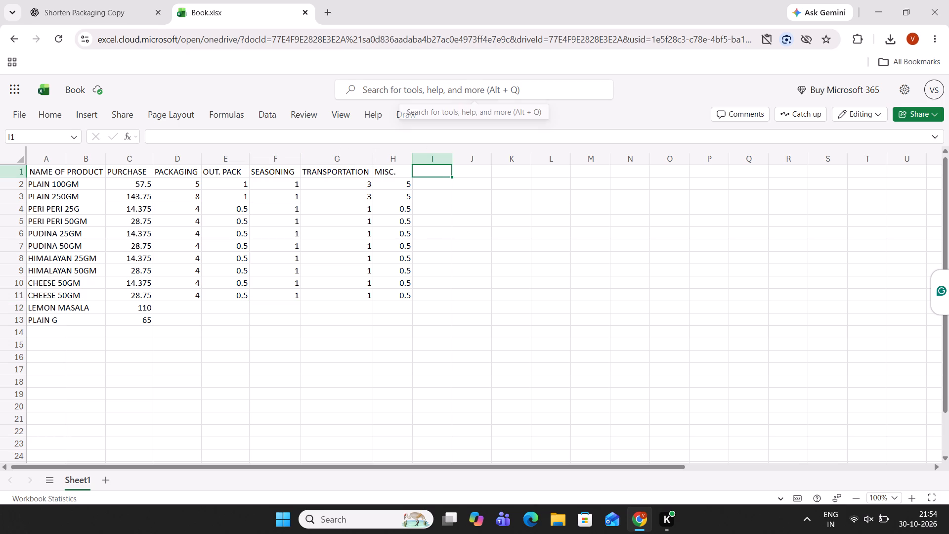
{"action": "type", "text": "GROSS"}
{"action": "key", "text": "Return"}
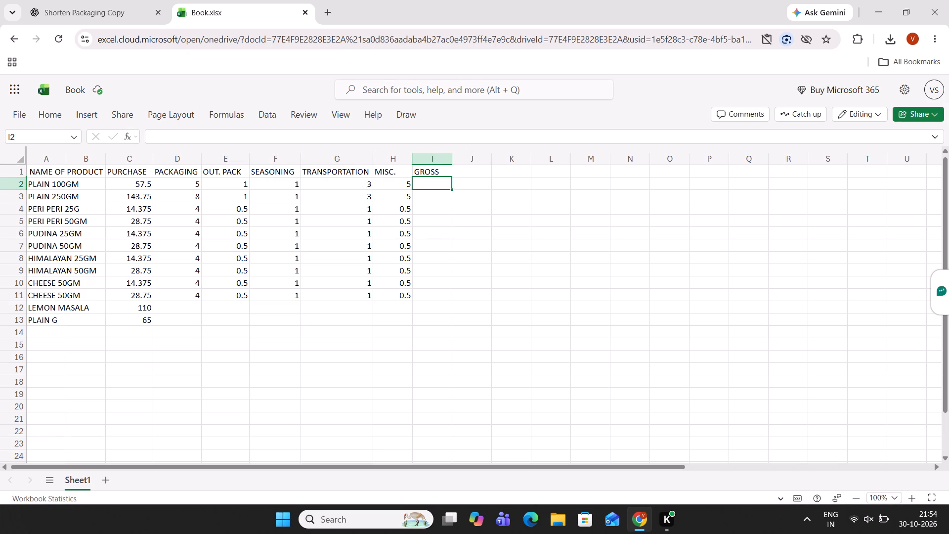
{"action": "left_click", "coordinate": [469, 173]}
{"action": "type", "text": "PROFI"}
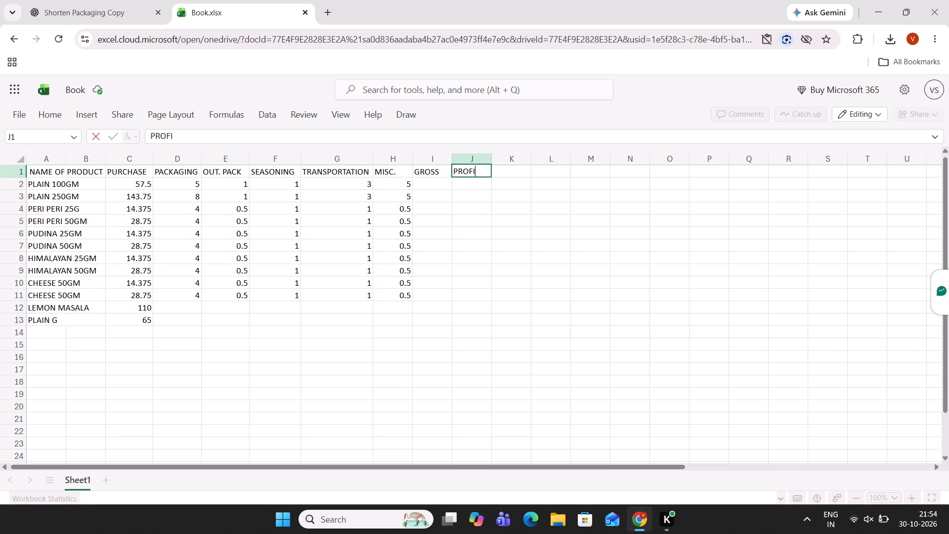
{"action": "key", "text": "t"}
{"action": "key", "text": "Return"}
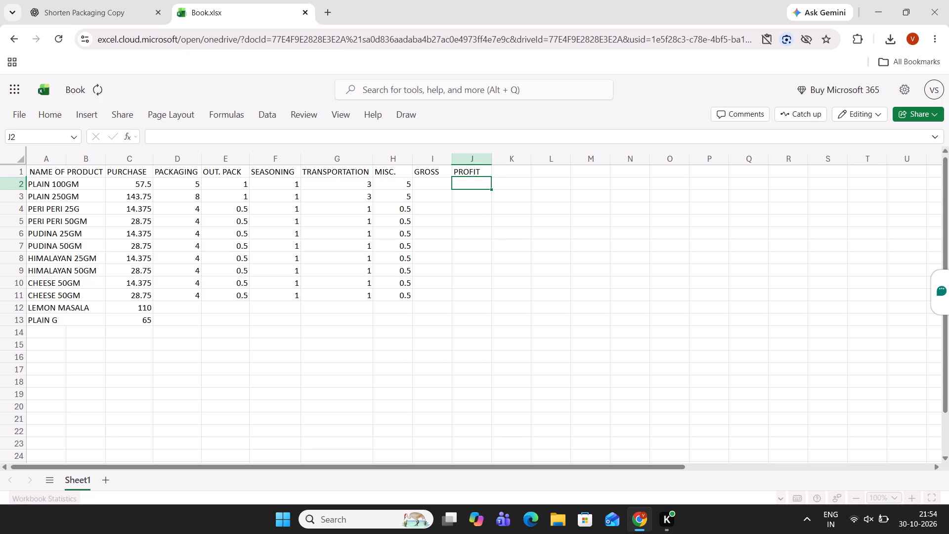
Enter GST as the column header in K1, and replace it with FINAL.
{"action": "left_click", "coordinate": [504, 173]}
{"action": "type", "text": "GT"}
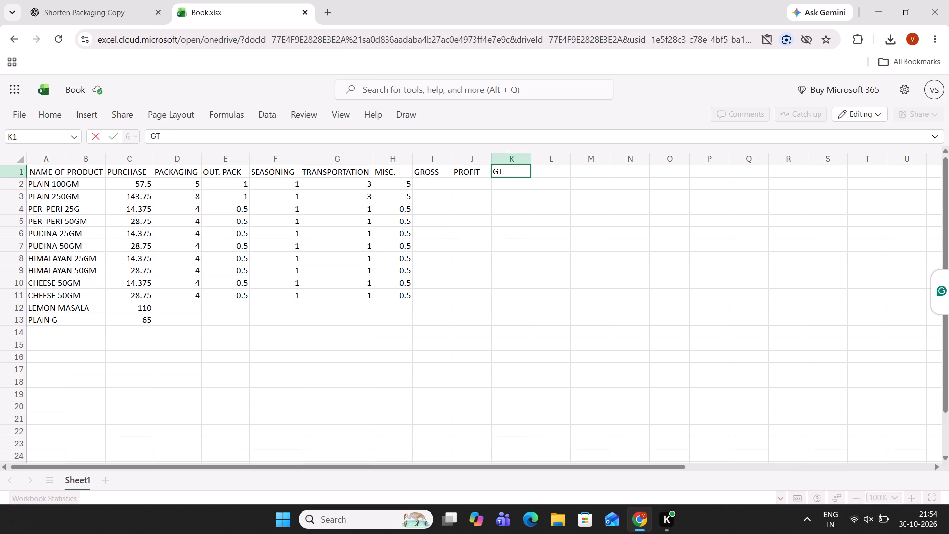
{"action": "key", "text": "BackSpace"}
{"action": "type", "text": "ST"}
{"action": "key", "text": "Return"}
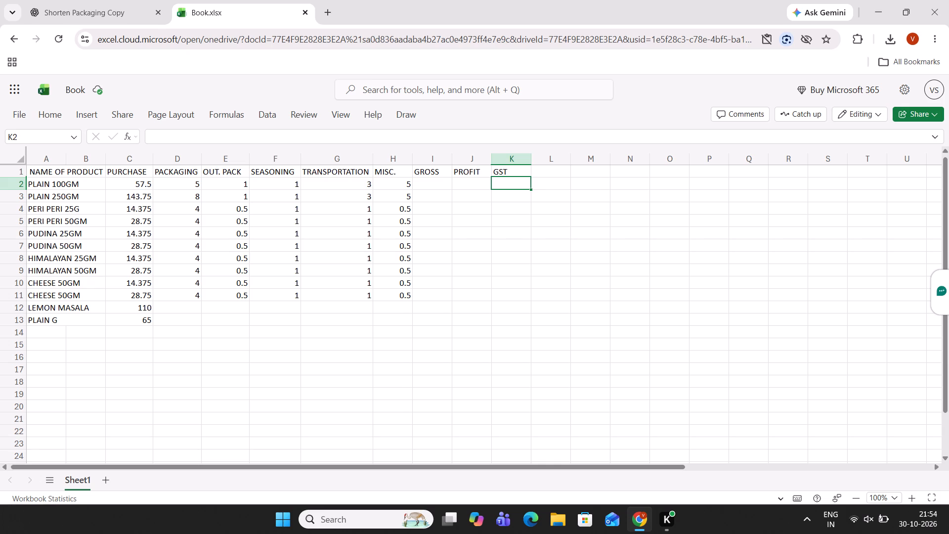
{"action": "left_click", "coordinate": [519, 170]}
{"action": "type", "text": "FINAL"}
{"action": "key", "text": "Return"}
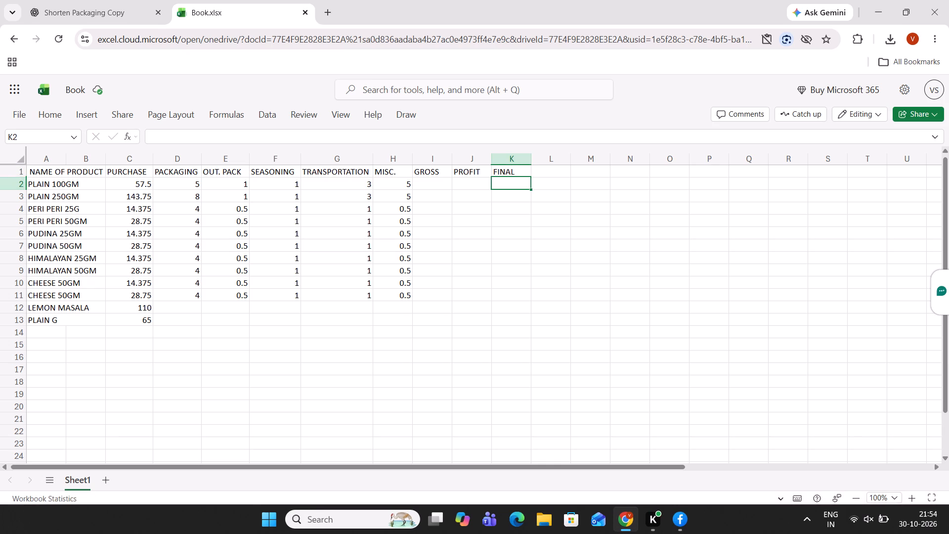
Set the column header in K1 to NET.
{"action": "left_click", "coordinate": [514, 174]}
{"action": "type", "text": "NET"}
{"action": "key", "text": "Return"}
Calculate GROSS for PLAIN 100GM in I2 by adding its six cost cells with =C2+D2+E2+F2+G2+H2.
{"action": "left_click", "coordinate": [429, 187]}
{"action": "key", "text": "equal"}
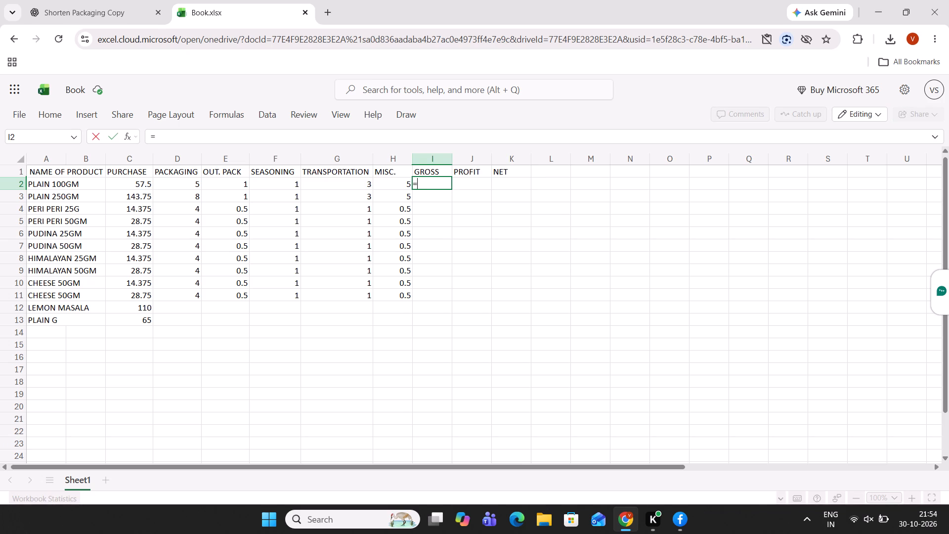
{"action": "left_click", "coordinate": [134, 183]}
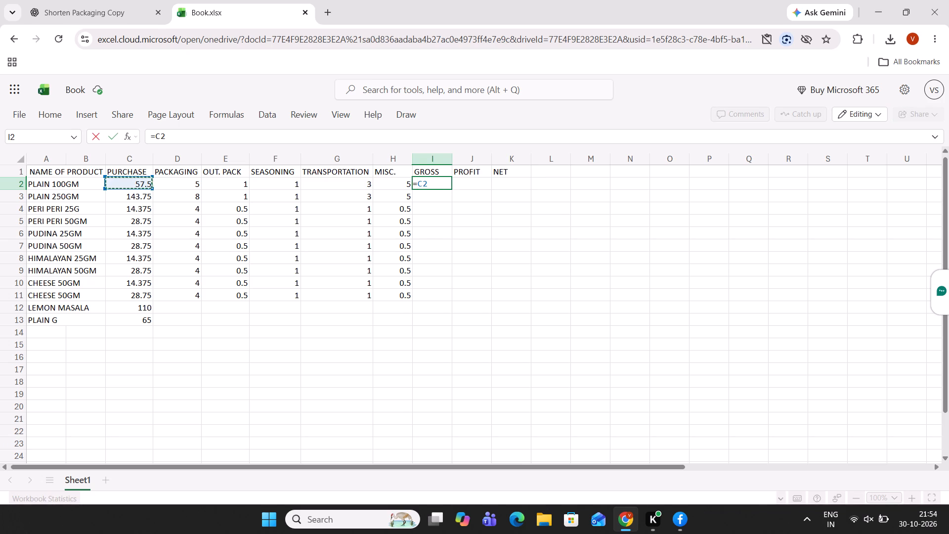
{"action": "key", "text": "shift+plus"}
{"action": "left_click", "coordinate": [176, 183]}
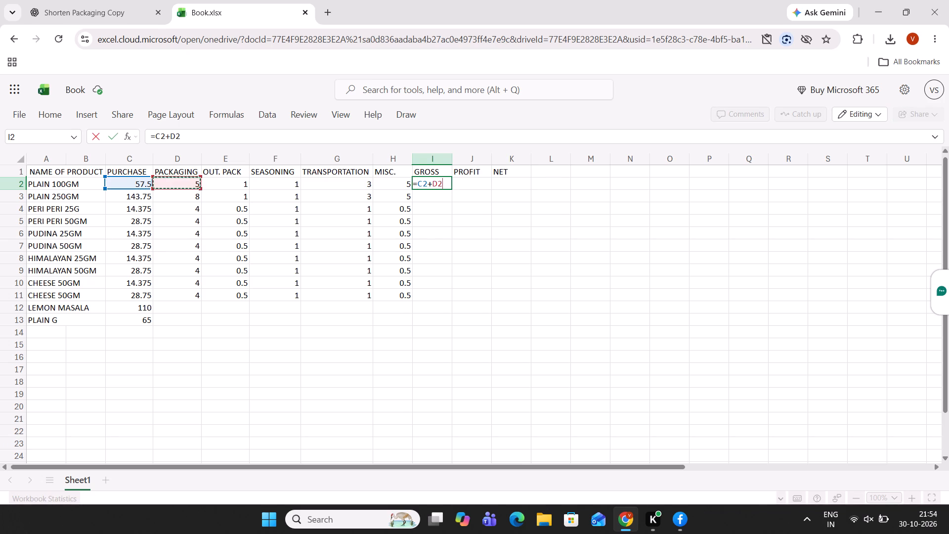
{"action": "key", "text": "shift+plus"}
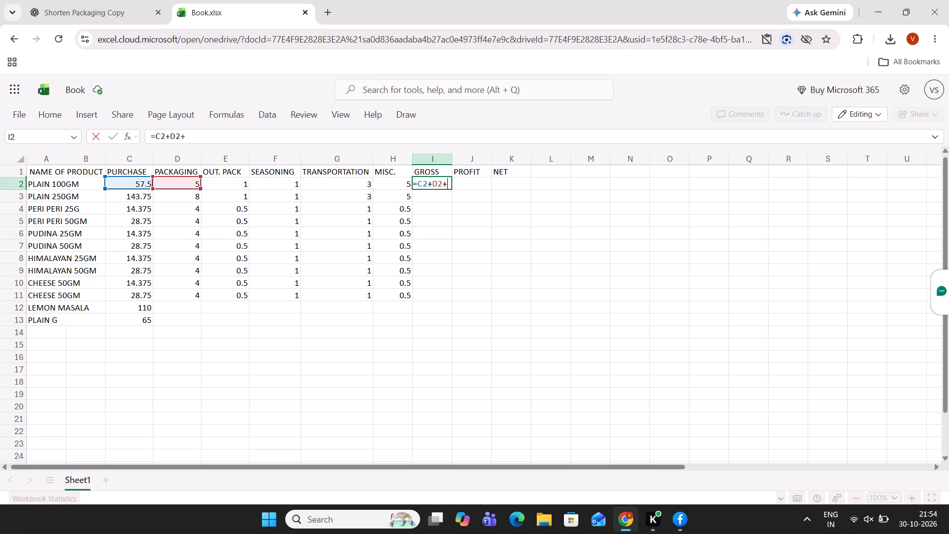
{"action": "left_click", "coordinate": [223, 185]}
{"action": "key", "text": "shift+plus"}
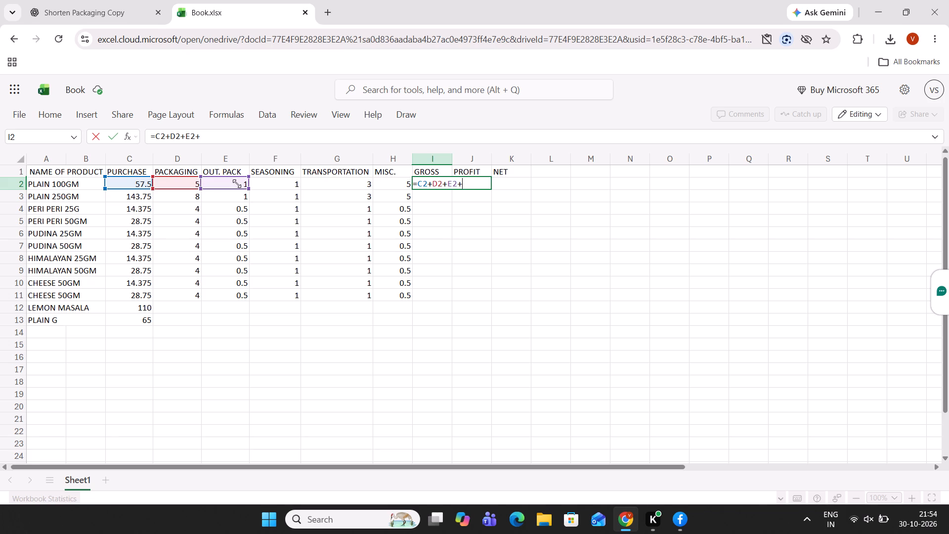
{"action": "left_click", "coordinate": [269, 188]}
{"action": "key", "text": "shift+plus"}
{"action": "left_click", "coordinate": [359, 184]}
{"action": "key", "text": "shift+plus"}
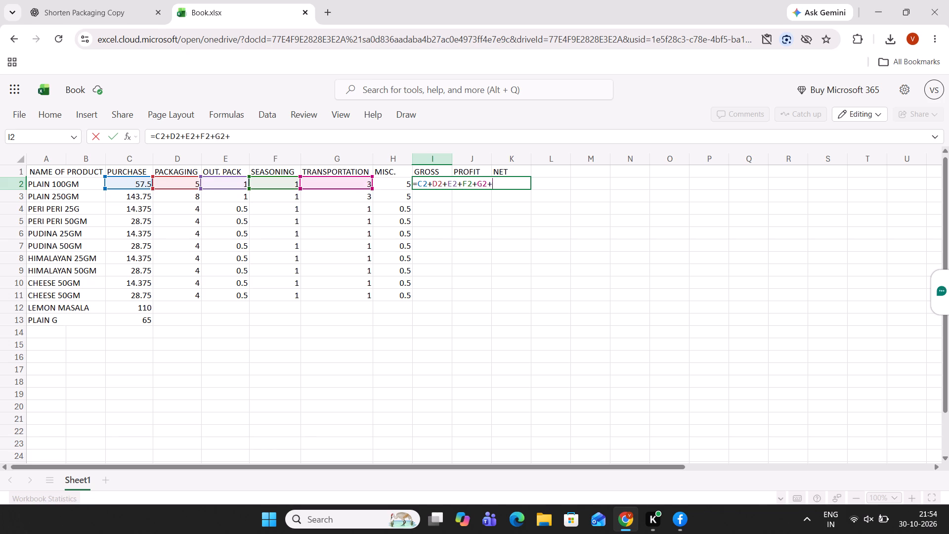
{"action": "left_click", "coordinate": [393, 186]}
{"action": "key", "text": "Return"}
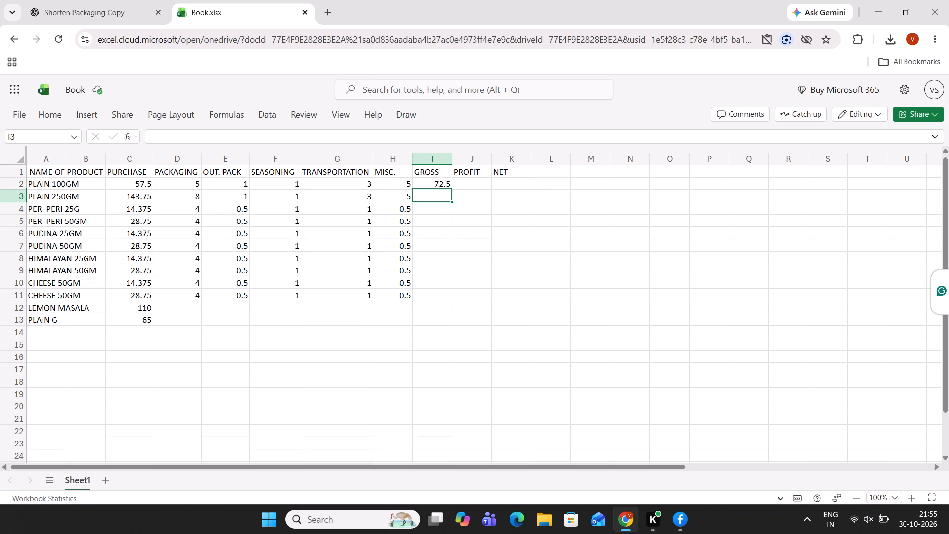
Fill the GROSS formula from I2 down to CHEESE 50GM in row 11.
{"action": "left_click", "coordinate": [430, 181]}
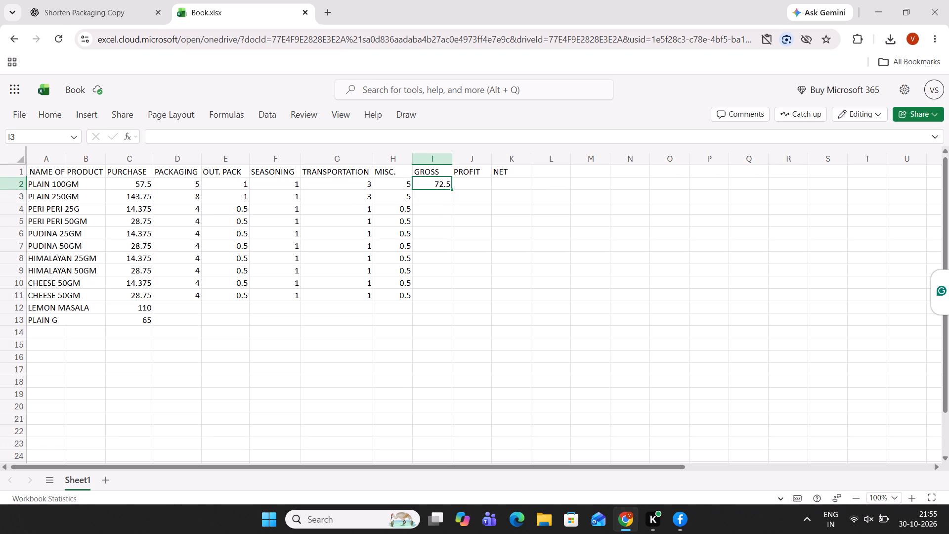
{"action": "left_click_drag", "start_coordinate": [453, 190], "coordinate": [453, 291]}
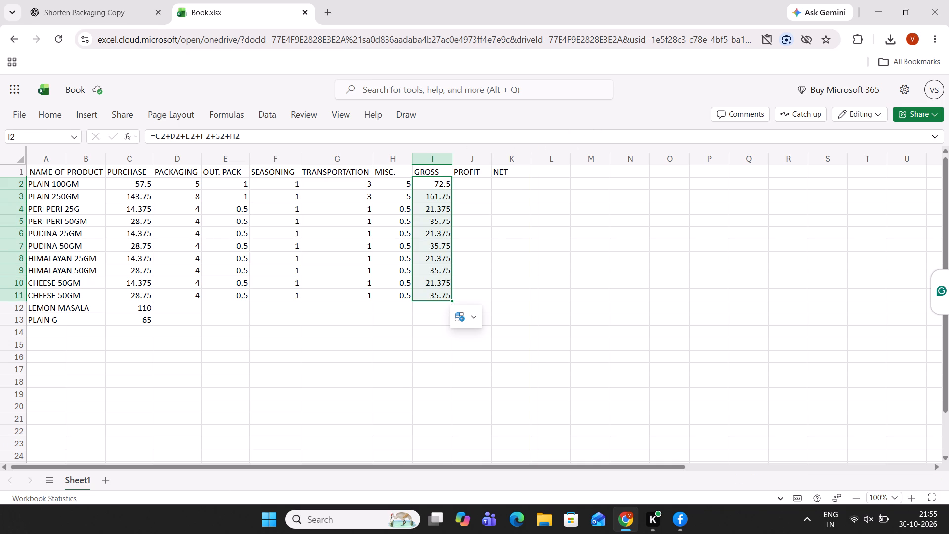
Enter the PROFIT formula for PLAIN 100GM in J2 as GROSS multiplied by 1.40, =I2*1.40.
{"action": "left_click", "coordinate": [465, 186]}
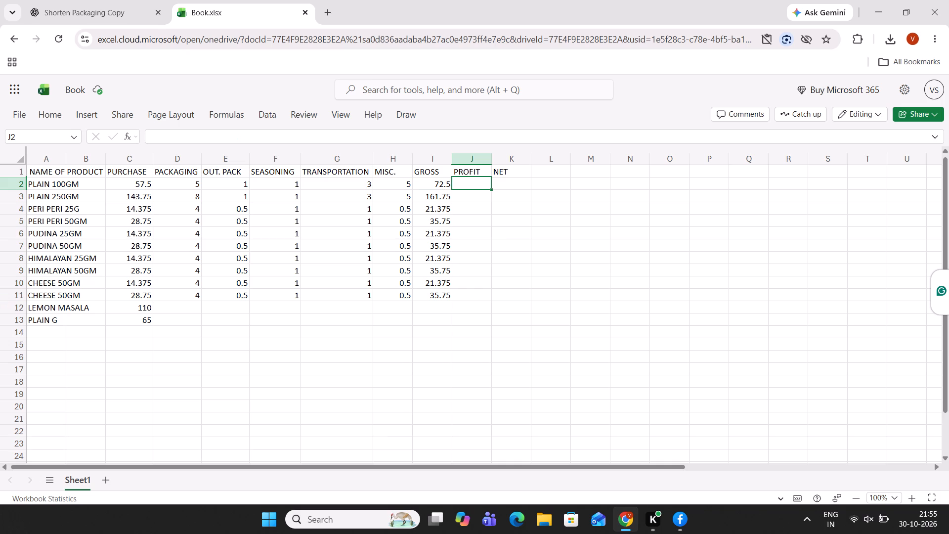
{"action": "key", "text": "equal"}
{"action": "left_click", "coordinate": [432, 186]}
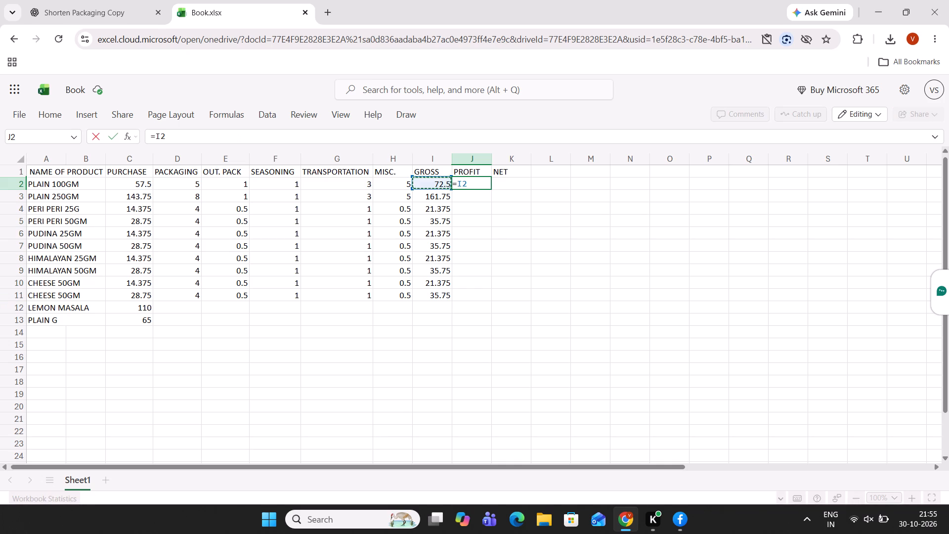
{"action": "key", "text": "shift+asterisk"}
{"action": "type", "text": "35"}
{"action": "key", "text": "BackSpace"}
{"action": "key", "text": "BackSpace"}
{"action": "type", "text": "1.3"}
{"action": "key", "text": "BackSpace"}
{"action": "type", "text": "40"}
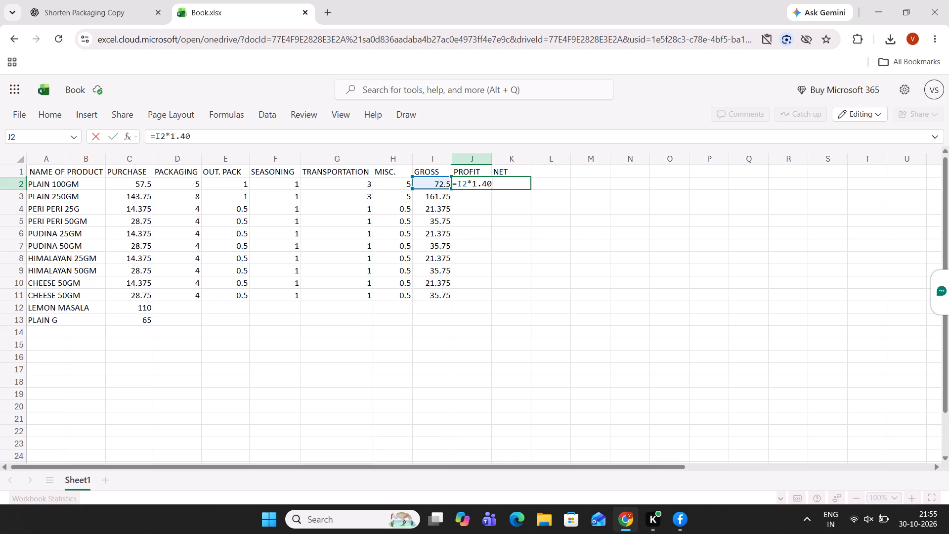
{"action": "key", "text": "Return"}
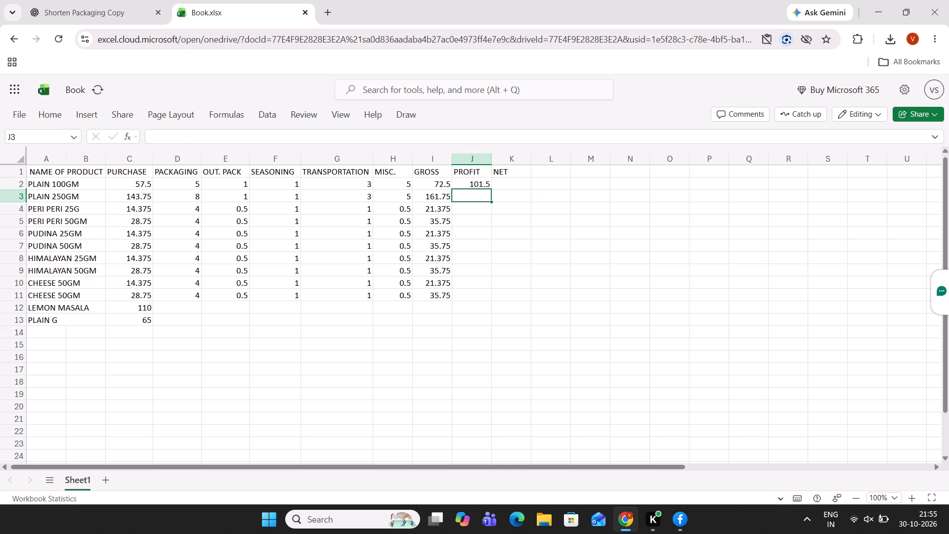
Change the multiplier in the J2 PROFIT formula to 1.35.
{"action": "left_click", "coordinate": [470, 186]}
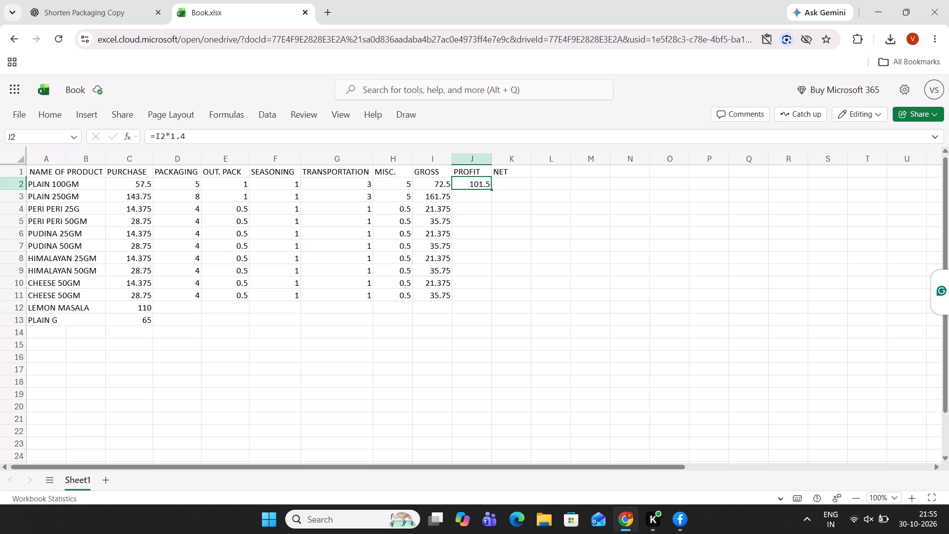
{"action": "left_click", "coordinate": [293, 139]}
{"action": "key", "text": "BackSpace"}
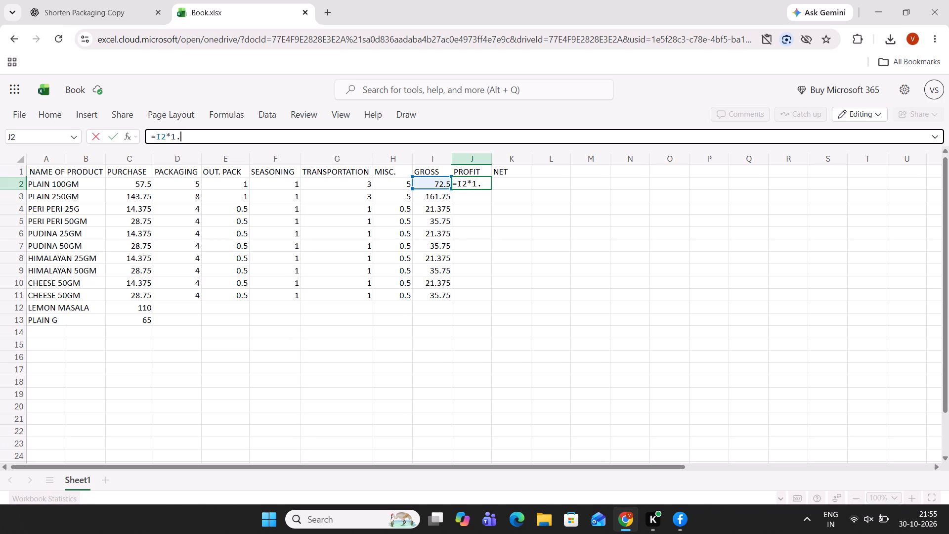
{"action": "type", "text": "35"}
{"action": "key", "text": "Return"}
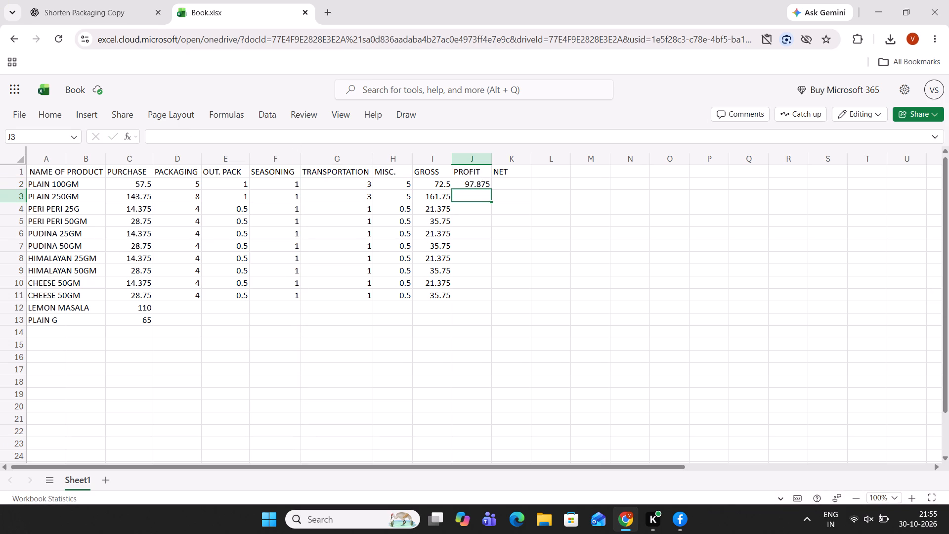
Fill the PROFIT formula from J2 down to PLAIN 250GM in row 3.
{"action": "left_click", "coordinate": [482, 183]}
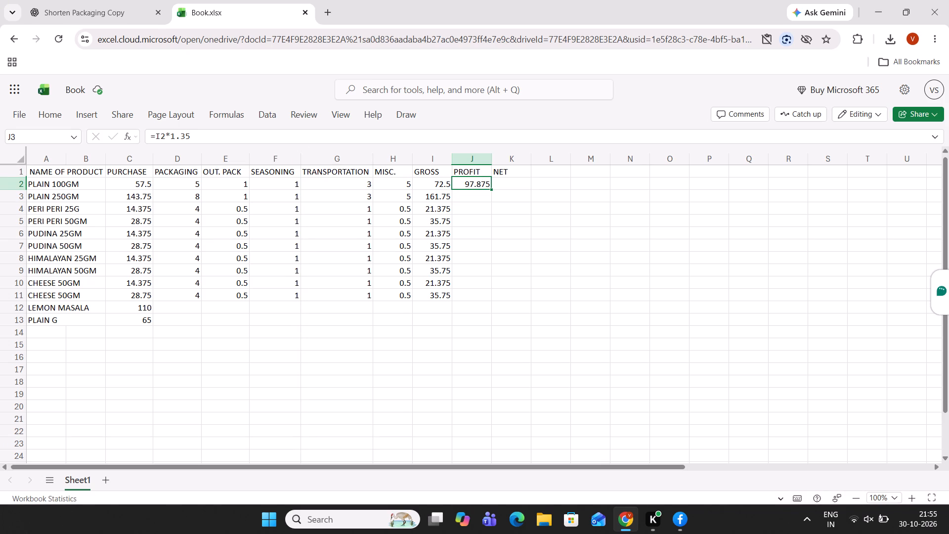
{"action": "left_click_drag", "start_coordinate": [491, 189], "coordinate": [489, 201]}
{"action": "left_click", "coordinate": [643, 209]}
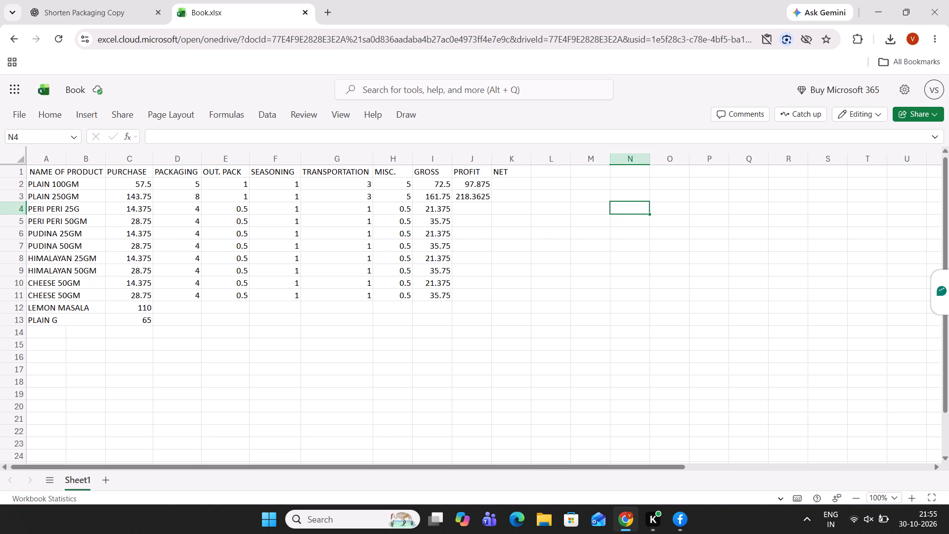
Calculate NET for PLAIN 100GM in K2 as PROFIT multiplied by 1.05, using =J2*1.05.
{"action": "left_click", "coordinate": [506, 184]}
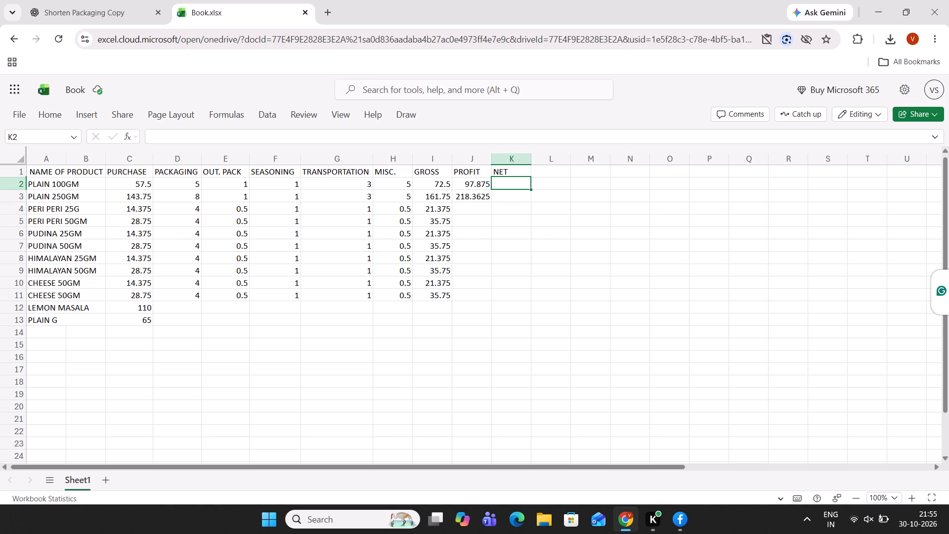
{"action": "key", "text": "equal"}
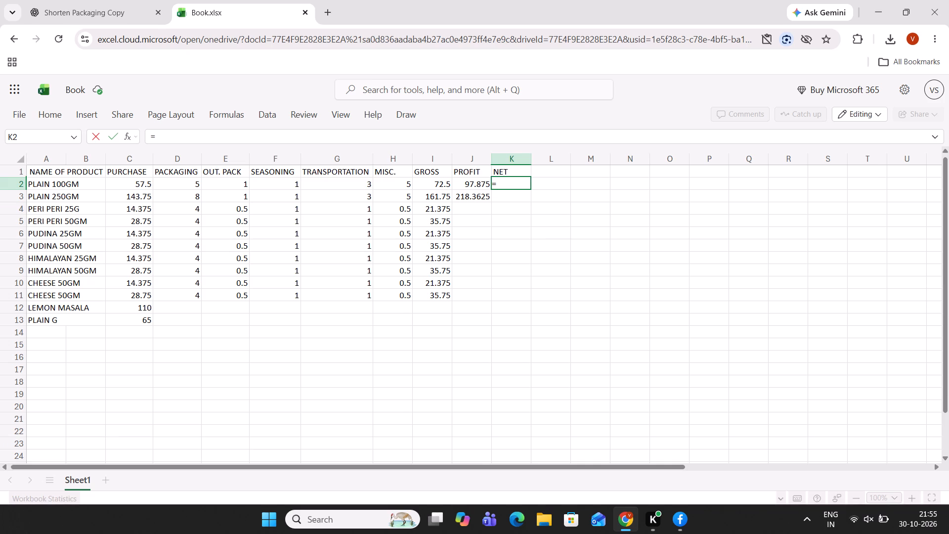
{"action": "left_click", "coordinate": [475, 183]}
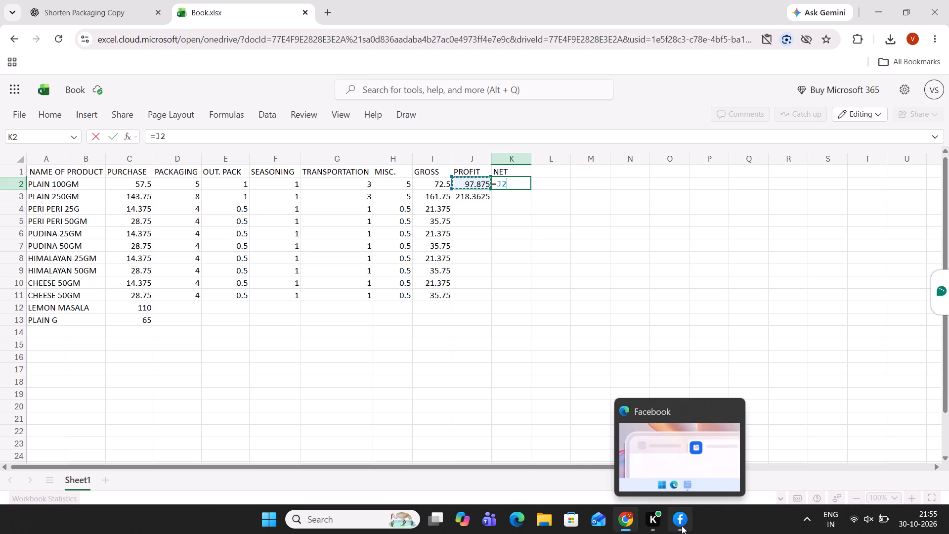
{"action": "left_click", "coordinate": [733, 403]}
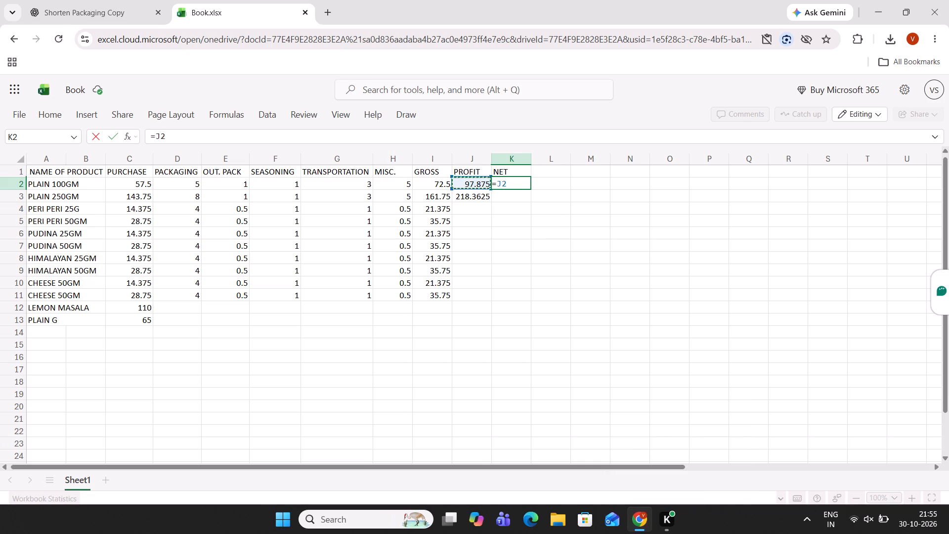
{"action": "key", "text": "shift+asterisk"}
{"action": "type", "text": "1.05"}
{"action": "key", "text": "Return"}
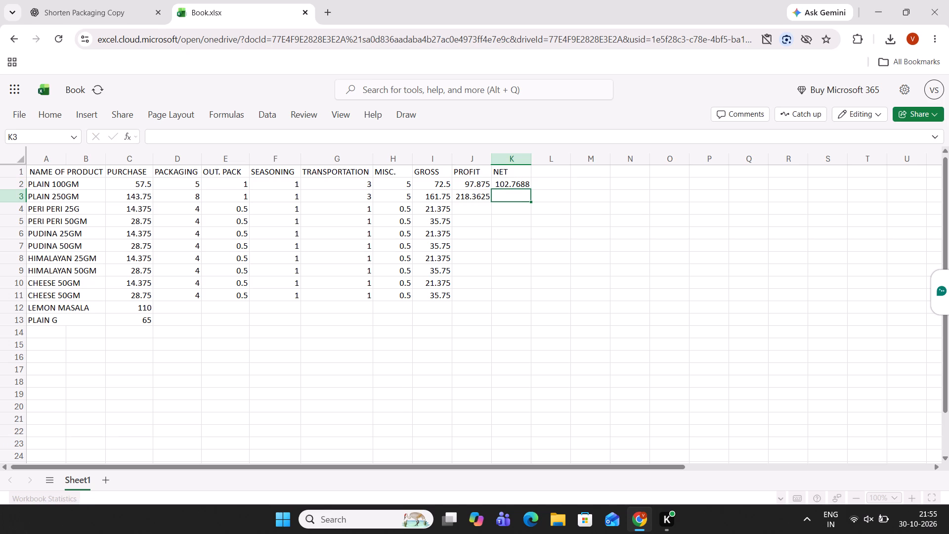
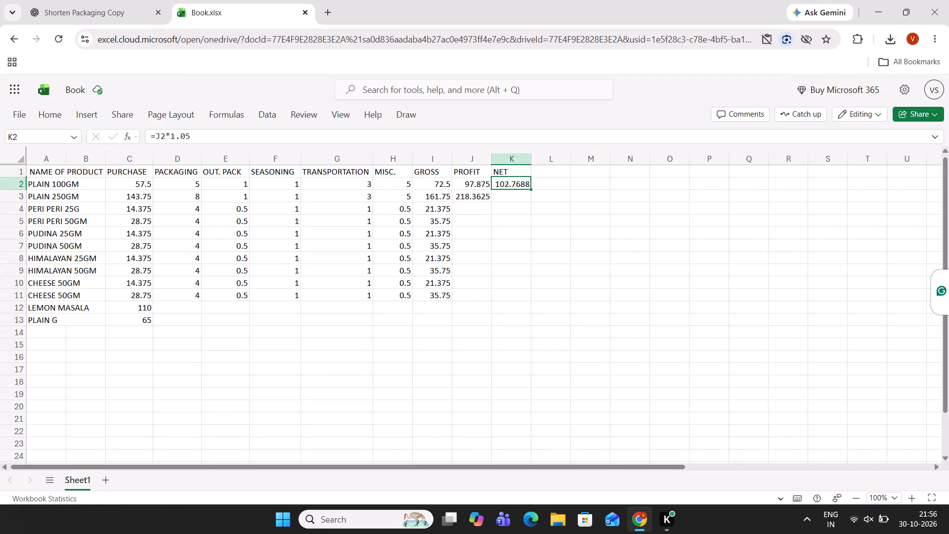
Fill the NET formula from K2 down to PLAIN 250GM in row 3.
{"action": "left_click_drag", "start_coordinate": [530, 190], "coordinate": [530, 195]}
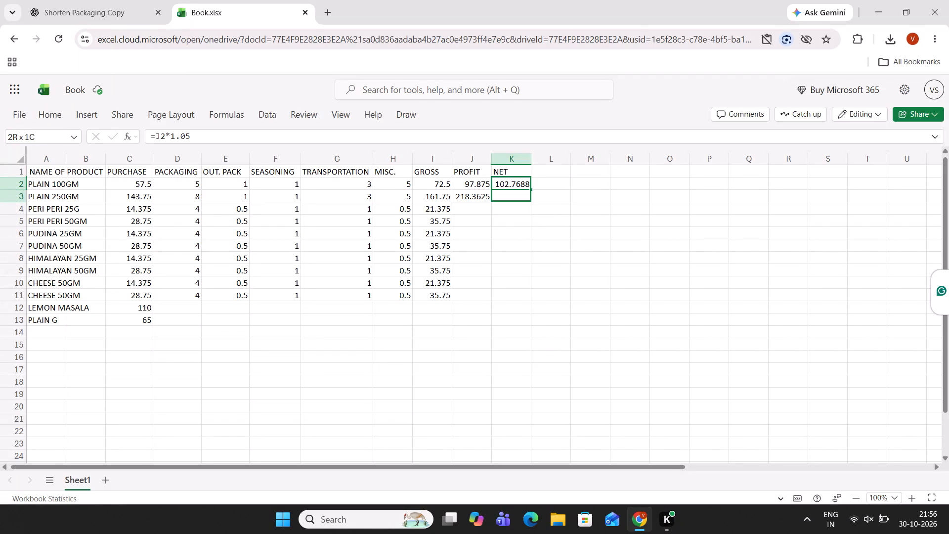
{"action": "left_click_drag", "start_coordinate": [530, 195], "coordinate": [530, 201]}
{"action": "left_click", "coordinate": [551, 210]}
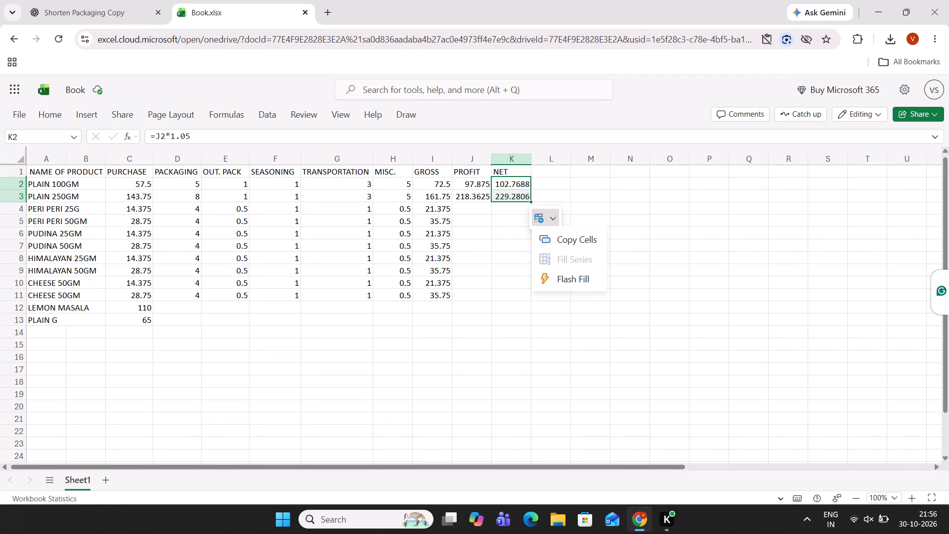
{"action": "left_click", "coordinate": [611, 174]}
Calculate PROFIT for PERI PERI 25G in J4 as GROSS multiplied by 1.30, using =I4*1.30.
{"action": "left_click", "coordinate": [478, 208]}
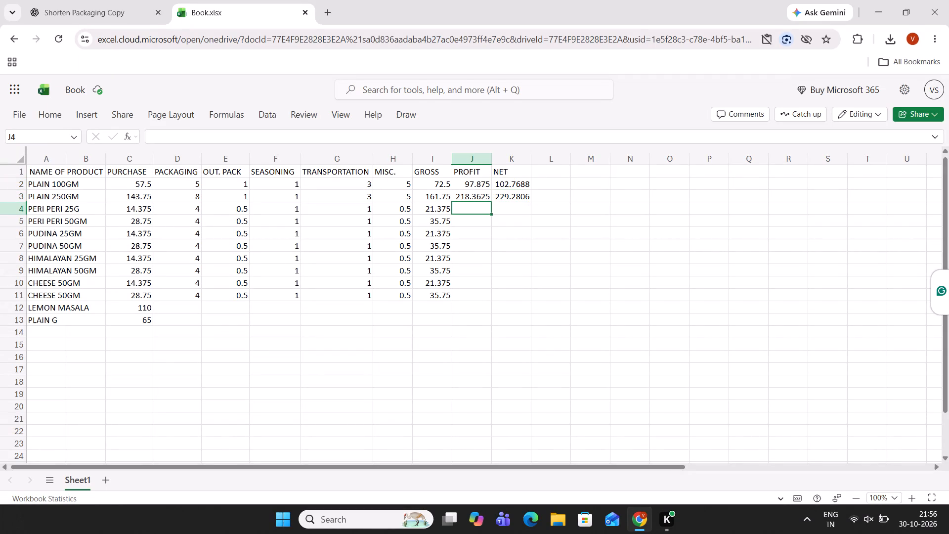
{"action": "left_click", "coordinate": [479, 200]}
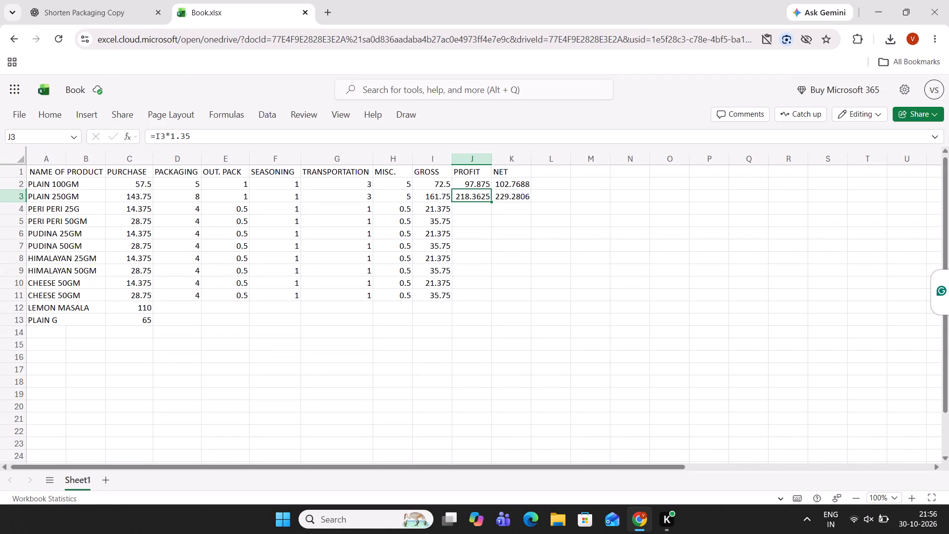
{"action": "left_click", "coordinate": [468, 209]}
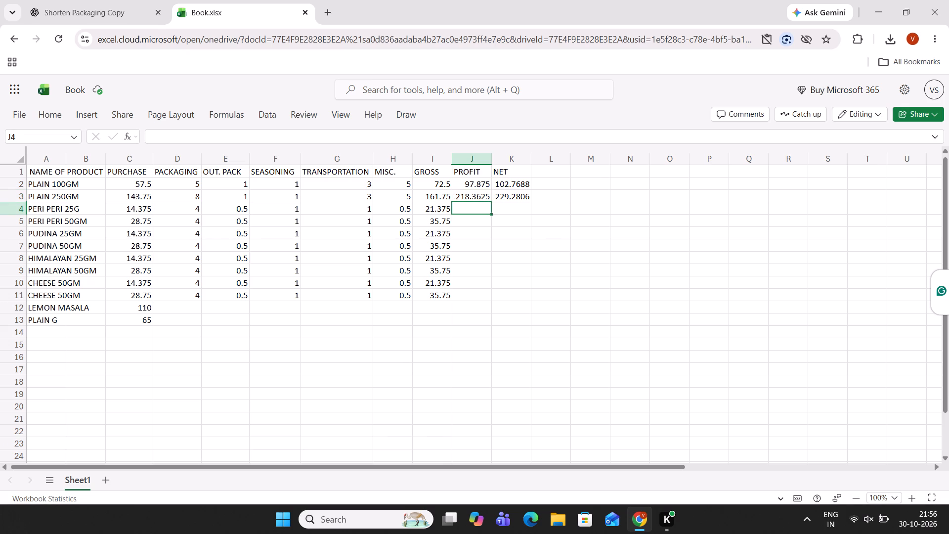
{"action": "key", "text": "equal"}
{"action": "left_click", "coordinate": [430, 205]}
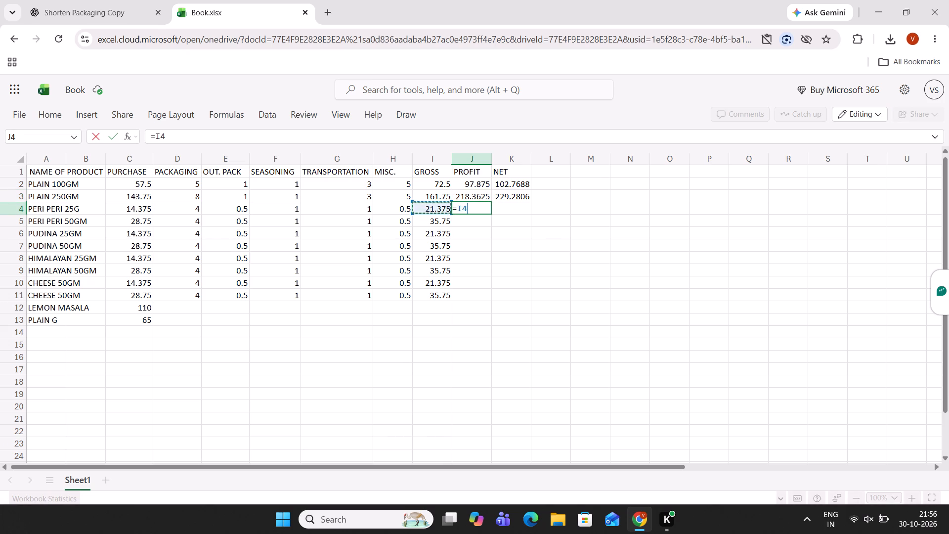
{"action": "type", "text": "*1.3"}
{"action": "key", "text": "0"}
{"action": "key", "text": "Return"}
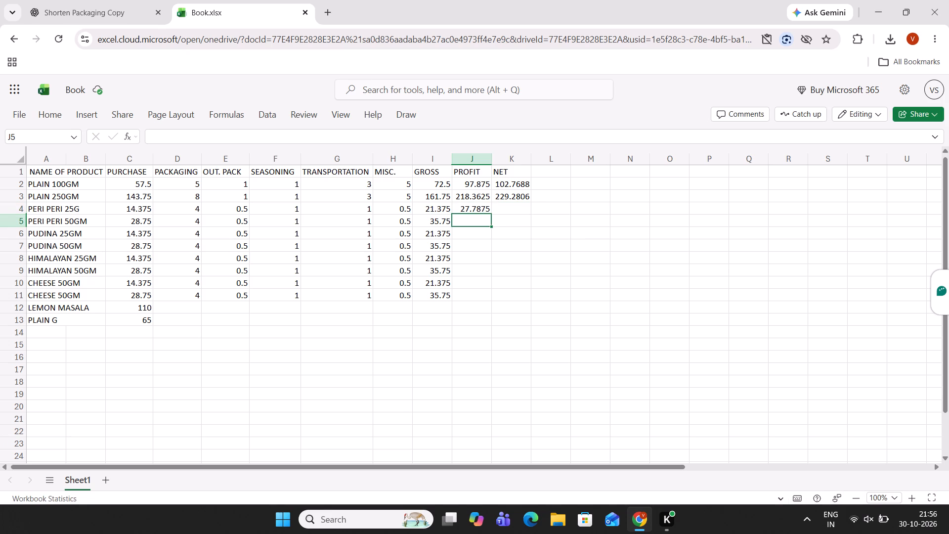
Fill the PROFIT formula from J4 down to the last CHEESE 50GM row, row 11.
{"action": "left_click", "coordinate": [478, 207]}
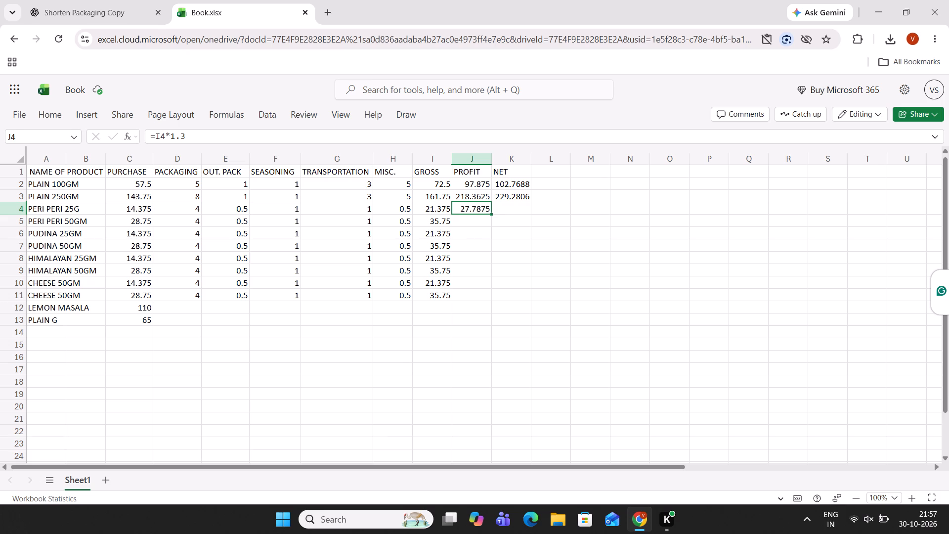
{"action": "left_click_drag", "start_coordinate": [491, 215], "coordinate": [488, 288]}
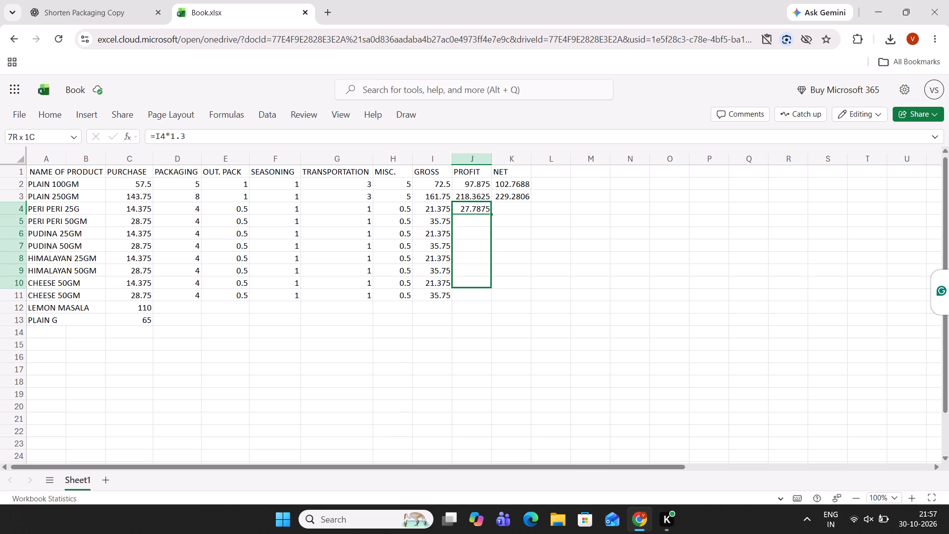
{"action": "left_click_drag", "start_coordinate": [488, 288], "coordinate": [489, 299]}
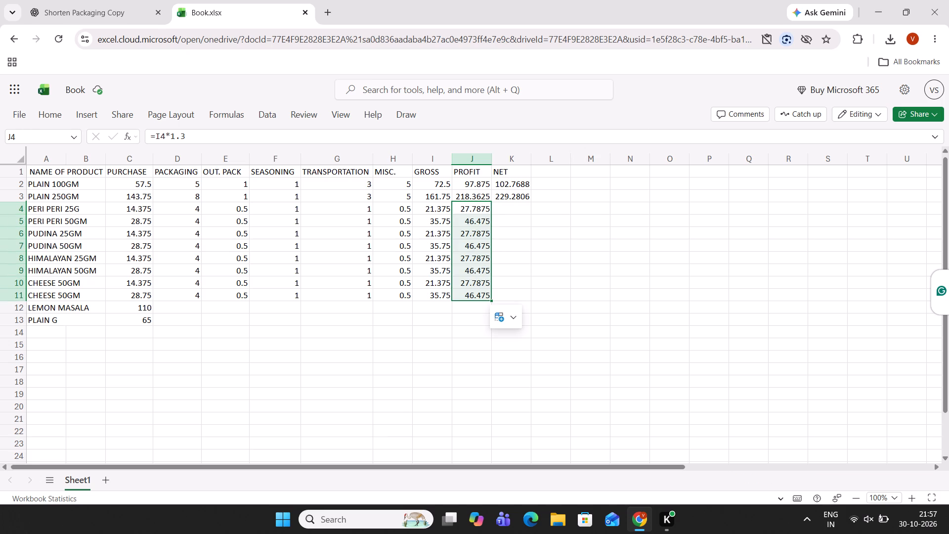
Calculate NET for PERI PERI 25G in K4 as PROFIT multiplied by 1.05, using =J4*1.05.
{"action": "left_click", "coordinate": [512, 210]}
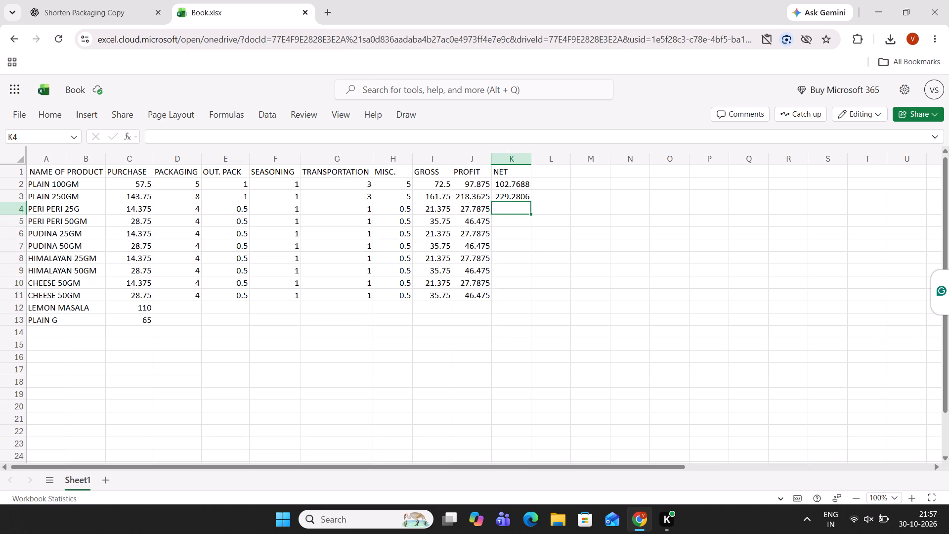
{"action": "key", "text": "equal"}
{"action": "left_click", "coordinate": [477, 210]}
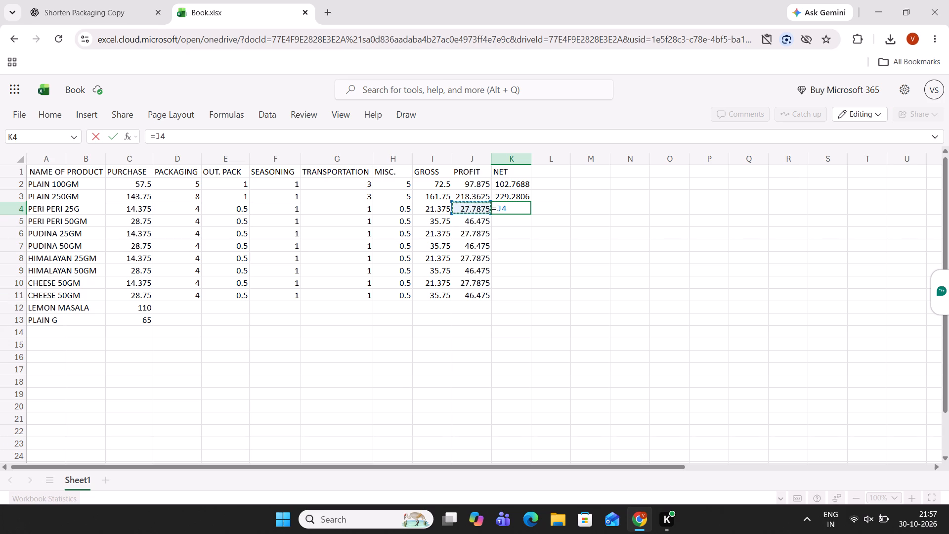
{"action": "key", "text": "shift+asterisk"}
{"action": "type", "text": "1.05"}
{"action": "key", "text": "Return"}
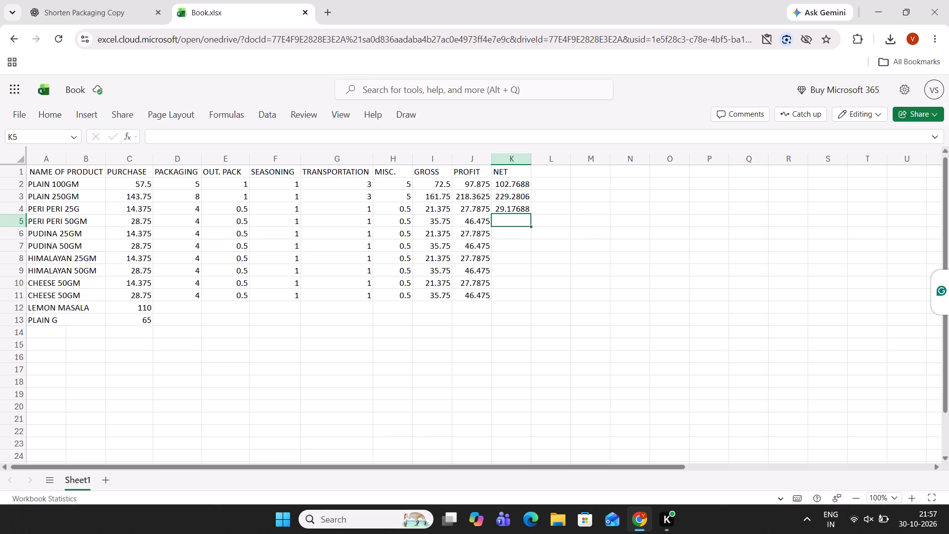
Fill the NET formula from K4 down to the last CHEESE 50GM row, row 11.
{"action": "left_click", "coordinate": [515, 210]}
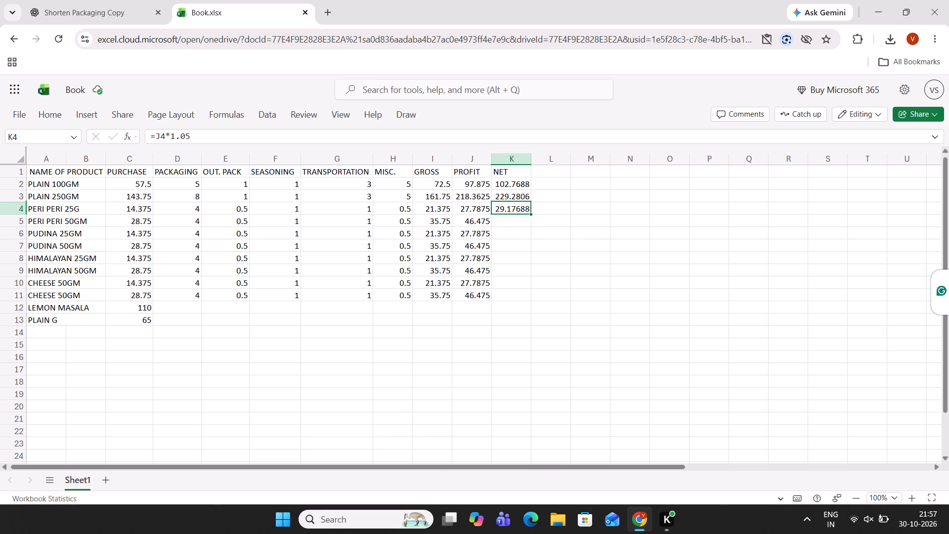
{"action": "left_click", "coordinate": [485, 210]}
{"action": "left_click", "coordinate": [505, 210]}
{"action": "left_click_drag", "start_coordinate": [531, 214], "coordinate": [531, 276]}
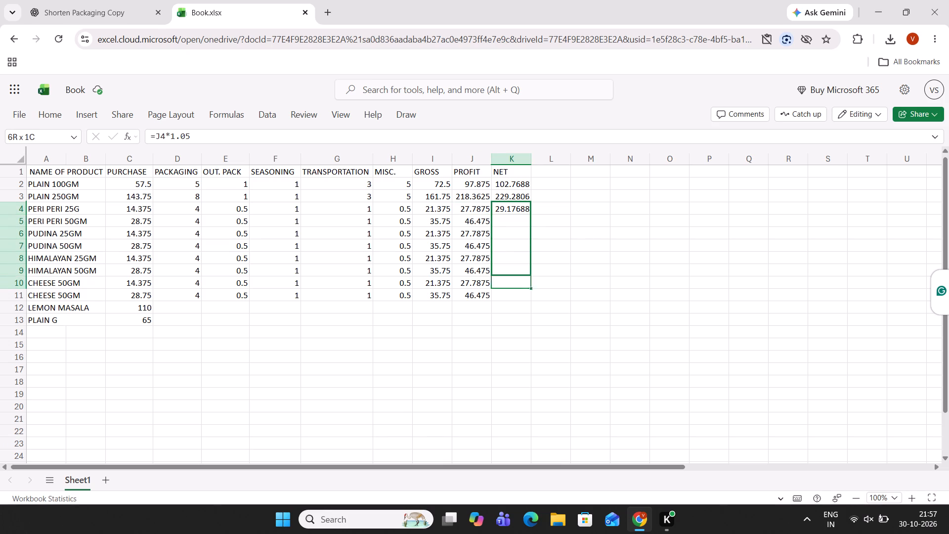
{"action": "left_click_drag", "start_coordinate": [531, 276], "coordinate": [532, 284]}
{"action": "left_click", "coordinate": [532, 284]}
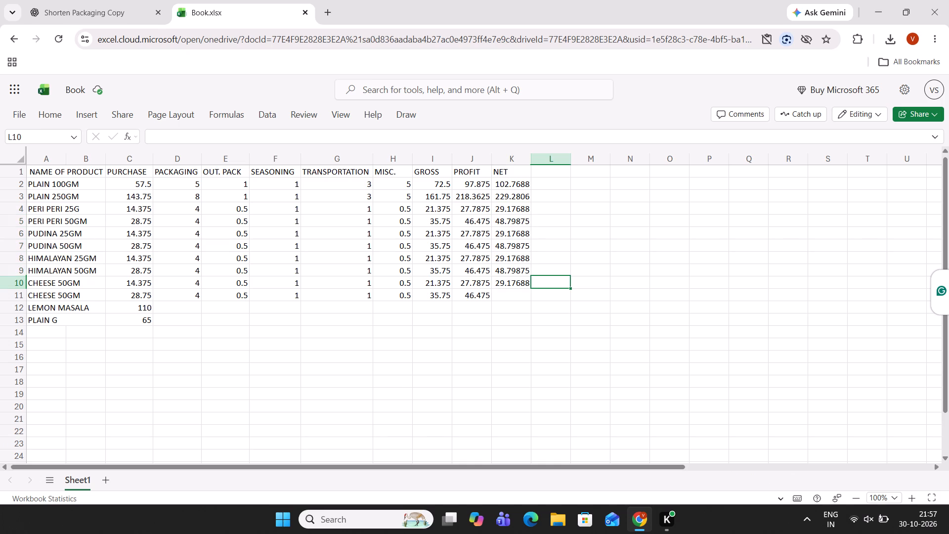
{"action": "left_click", "coordinate": [519, 283]}
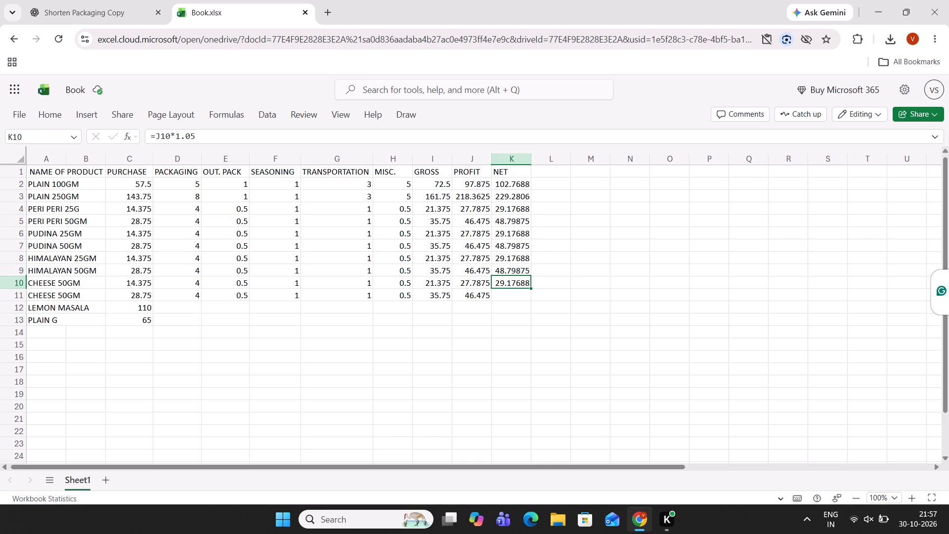
{"action": "left_click_drag", "start_coordinate": [530, 288], "coordinate": [530, 296]}
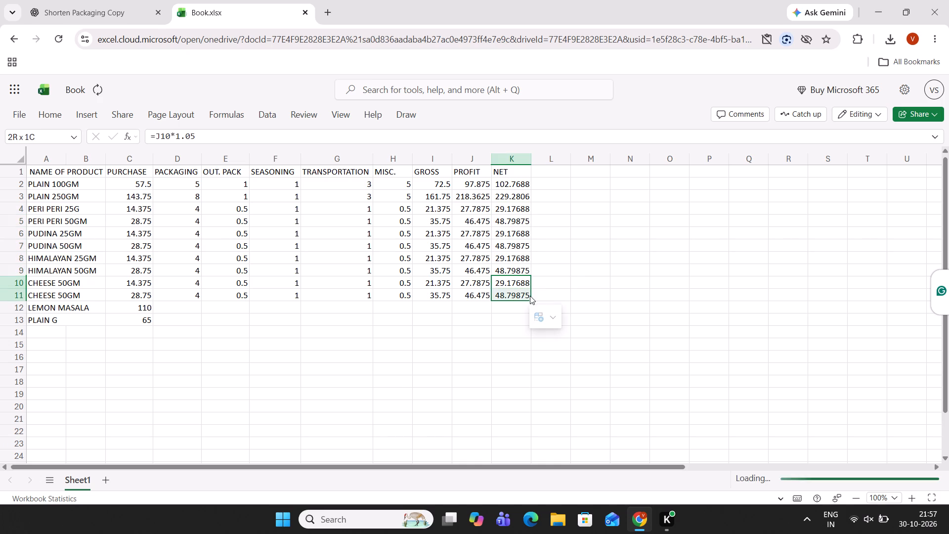
{"action": "left_click", "coordinate": [643, 394]}
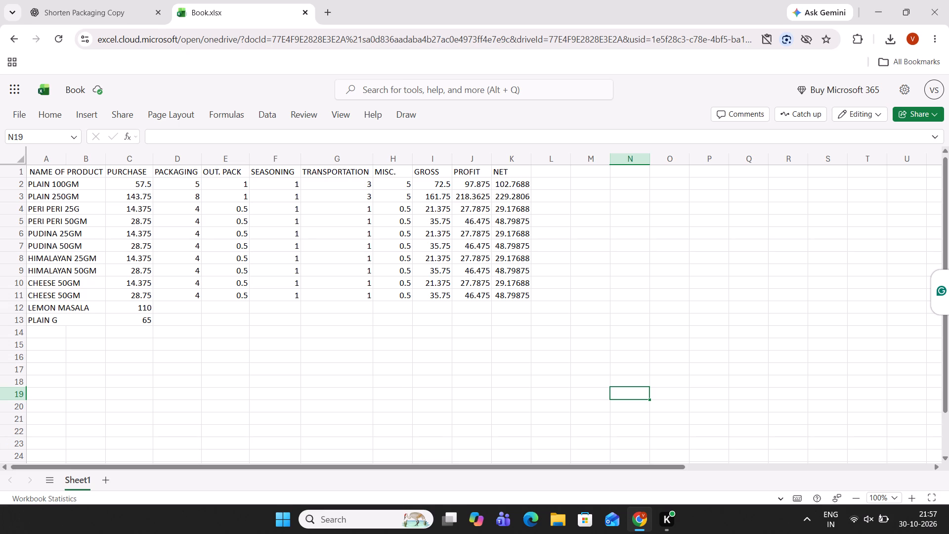
Make the product name column bold at font size 12, from the NAME OF PRODUCT header through PLAIN G.
{"action": "left_click_drag", "start_coordinate": [48, 170], "coordinate": [58, 304]}
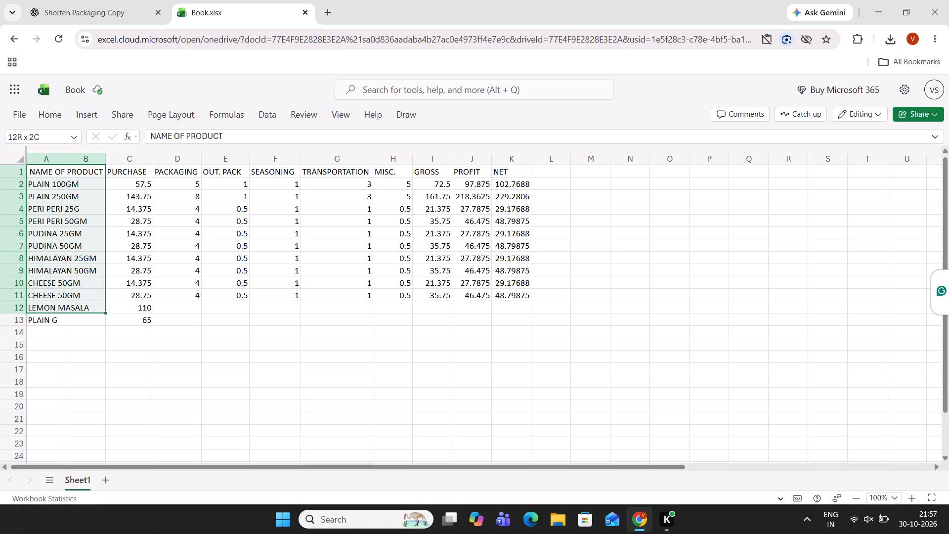
{"action": "left_click_drag", "start_coordinate": [58, 304], "coordinate": [58, 319]}
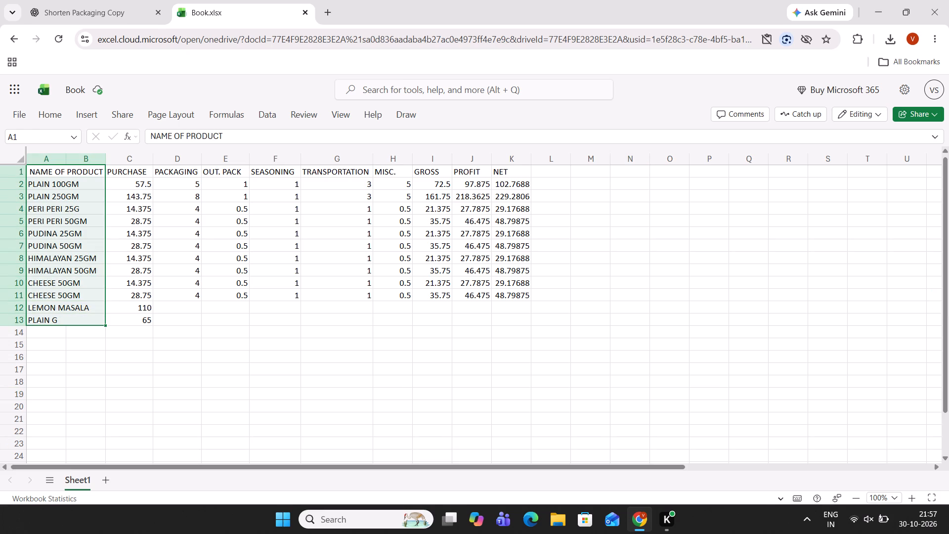
{"action": "left_click", "coordinate": [51, 115]}
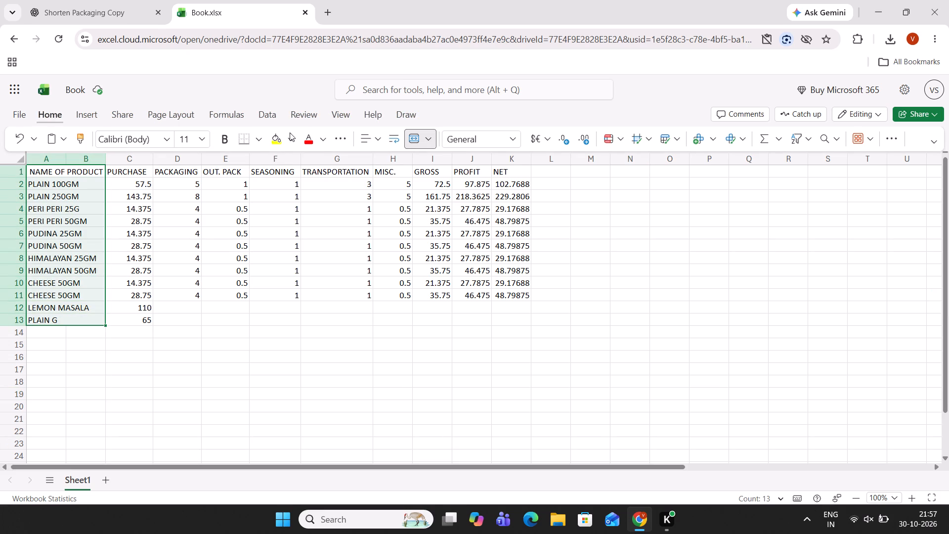
{"action": "left_click", "coordinate": [222, 136]}
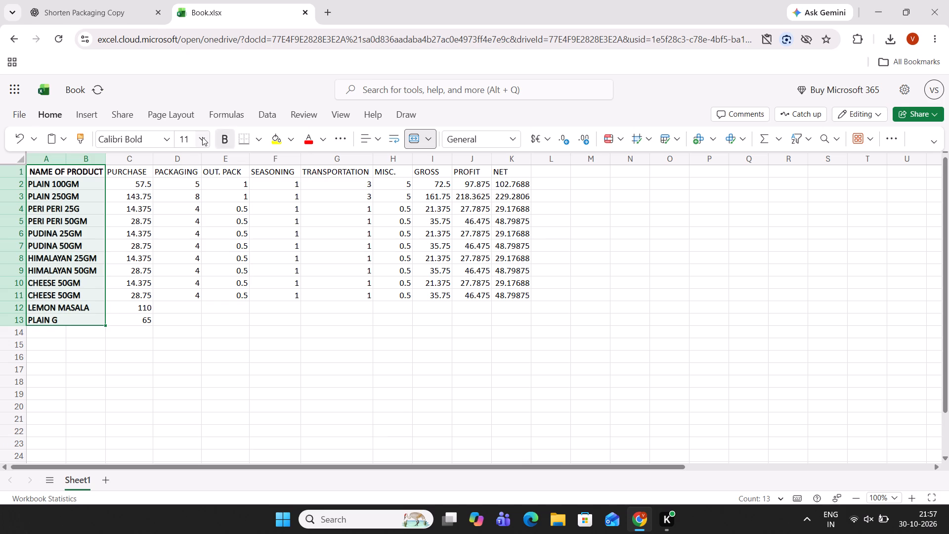
{"action": "left_click", "coordinate": [202, 137]}
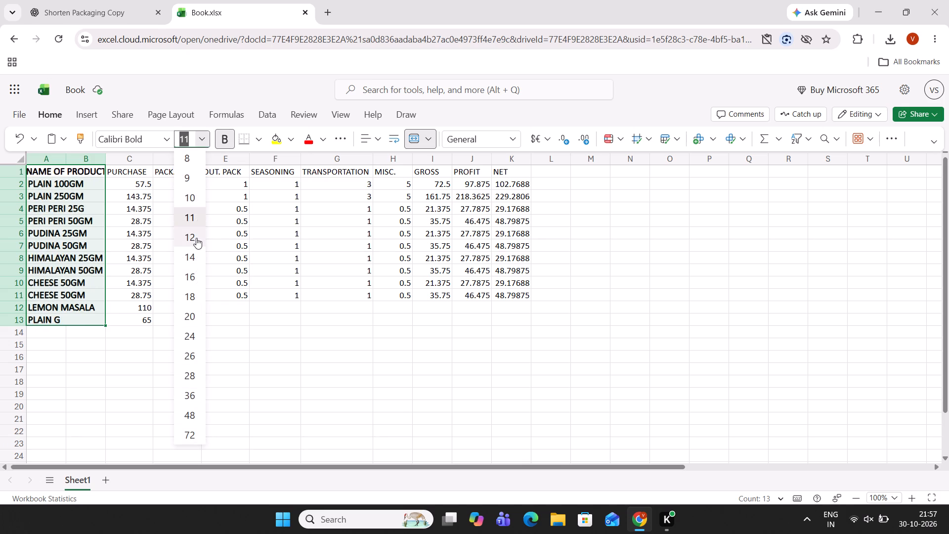
{"action": "left_click", "coordinate": [196, 238]}
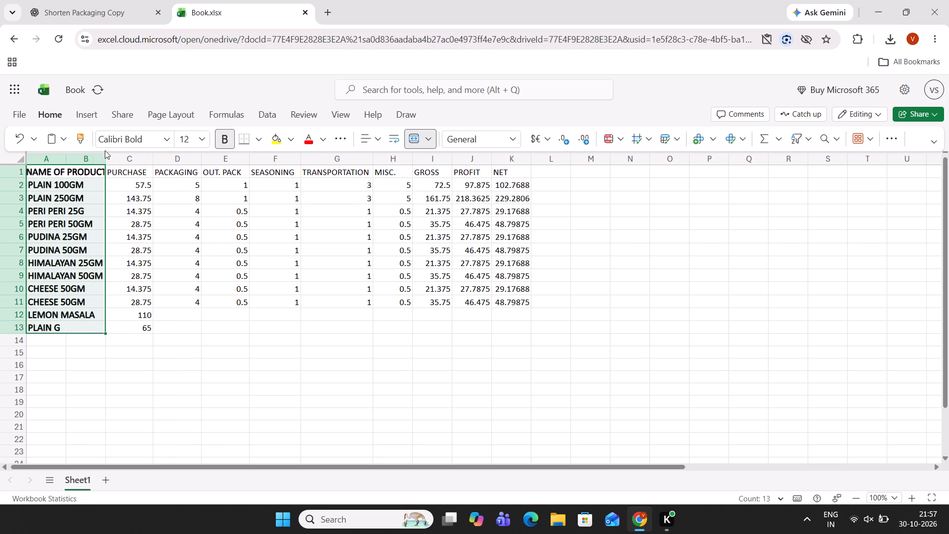
Widen column B slightly so the bold NAME OF PRODUCT header fits.
{"action": "left_click_drag", "start_coordinate": [106, 157], "coordinate": [113, 159]}
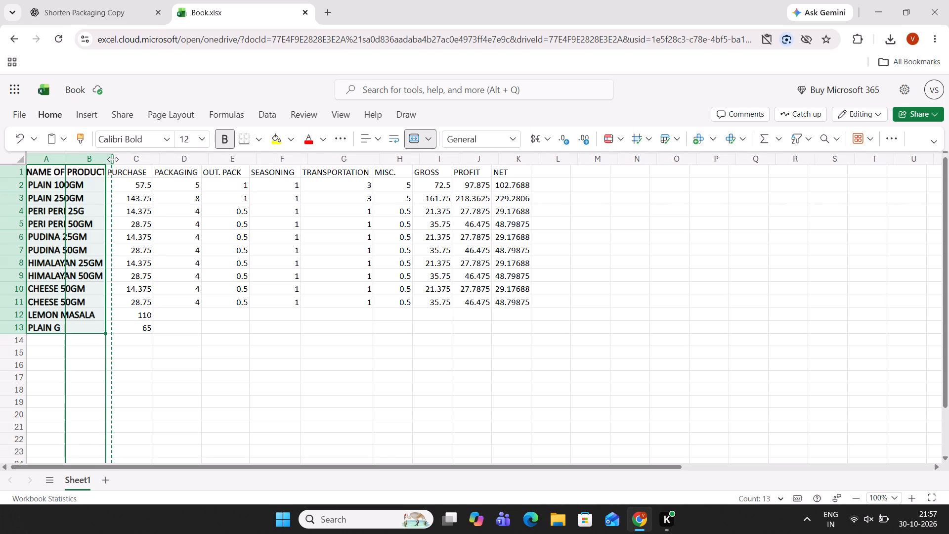
{"action": "left_click_drag", "start_coordinate": [113, 159], "coordinate": [114, 159]}
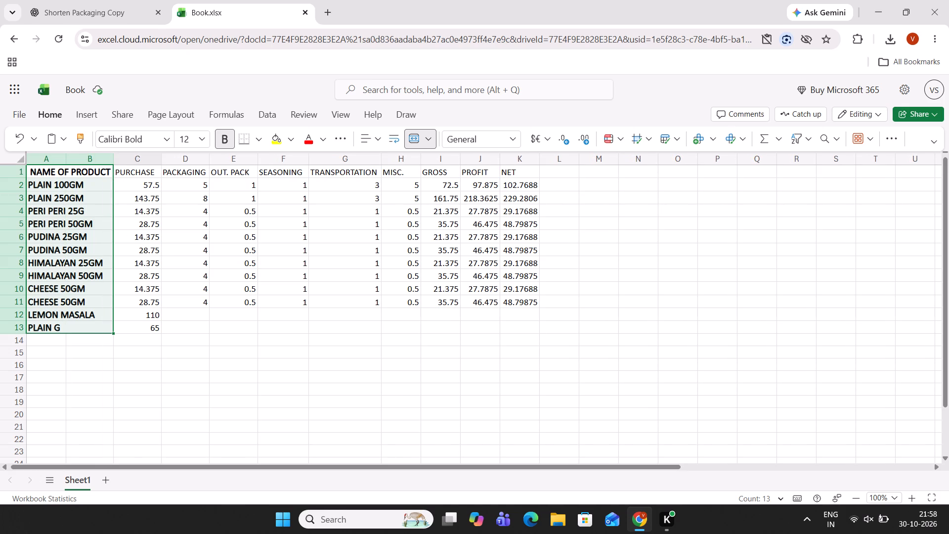
{"action": "left_click", "coordinate": [91, 169]}
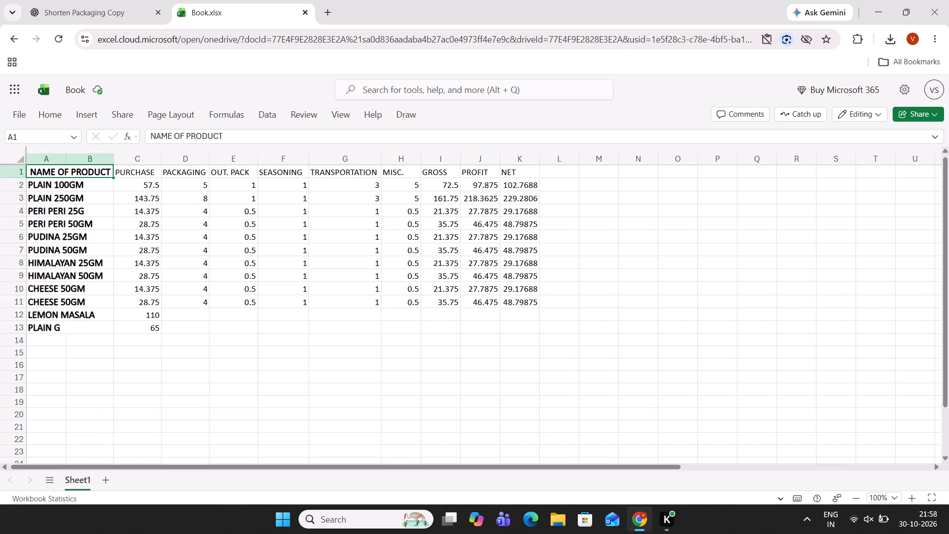
{"action": "left_click", "coordinate": [160, 203]}
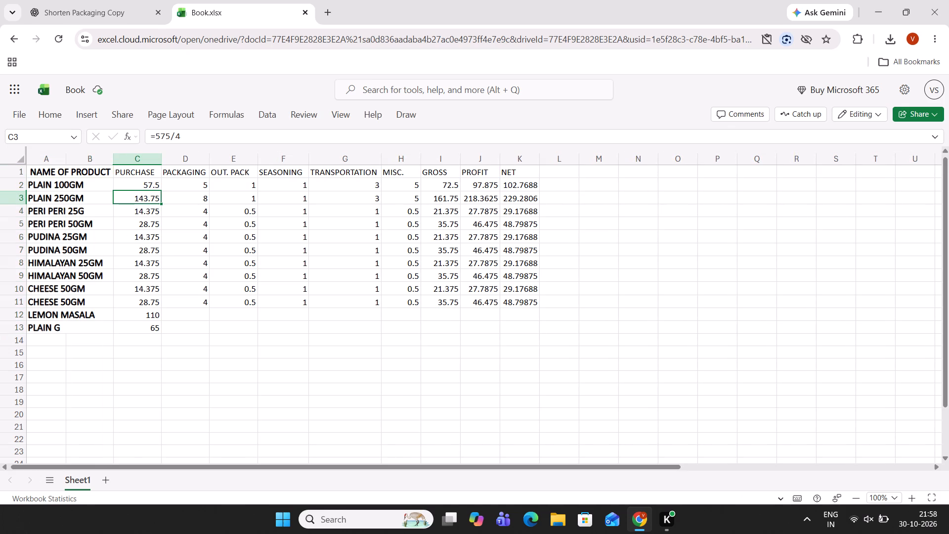
{"action": "left_click_drag", "start_coordinate": [133, 171], "coordinate": [385, 177]}
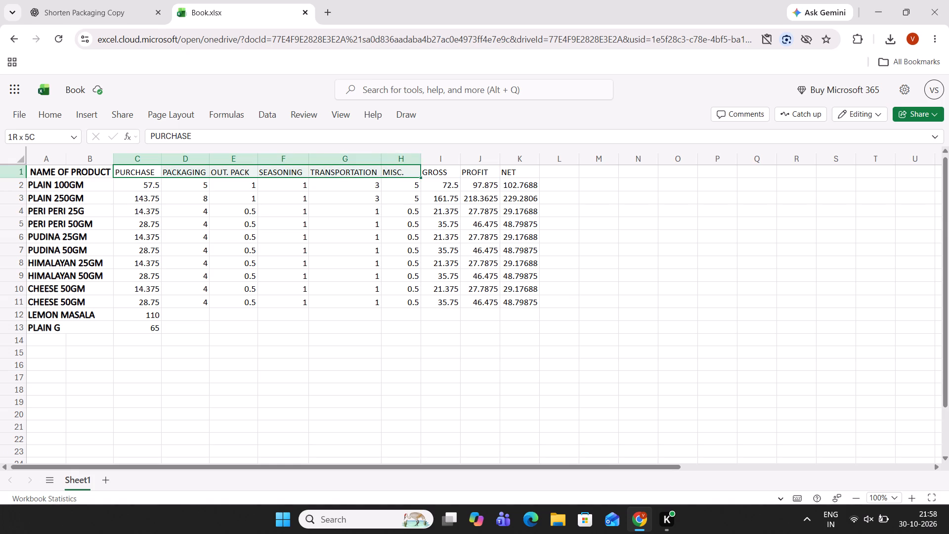
{"action": "left_click_drag", "start_coordinate": [385, 177], "coordinate": [530, 172]}
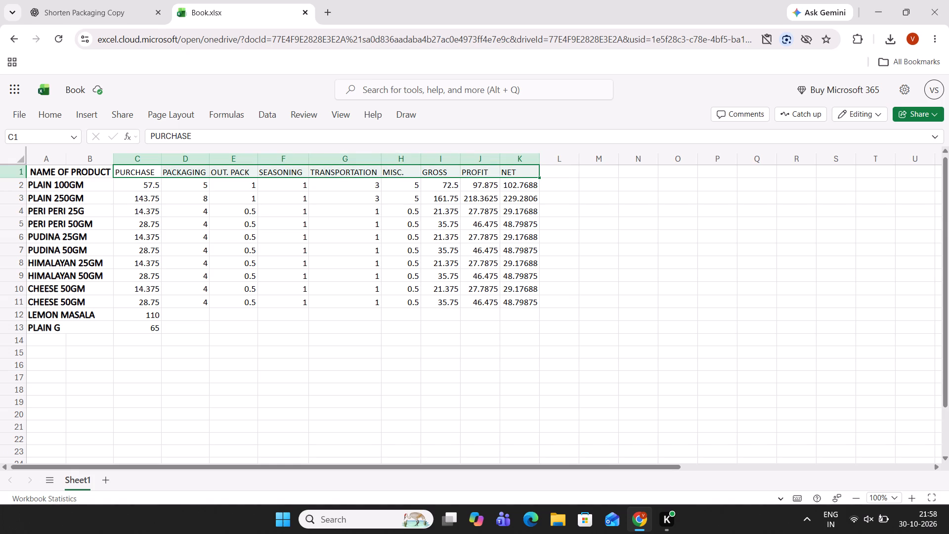
{"action": "left_click", "coordinate": [63, 115]}
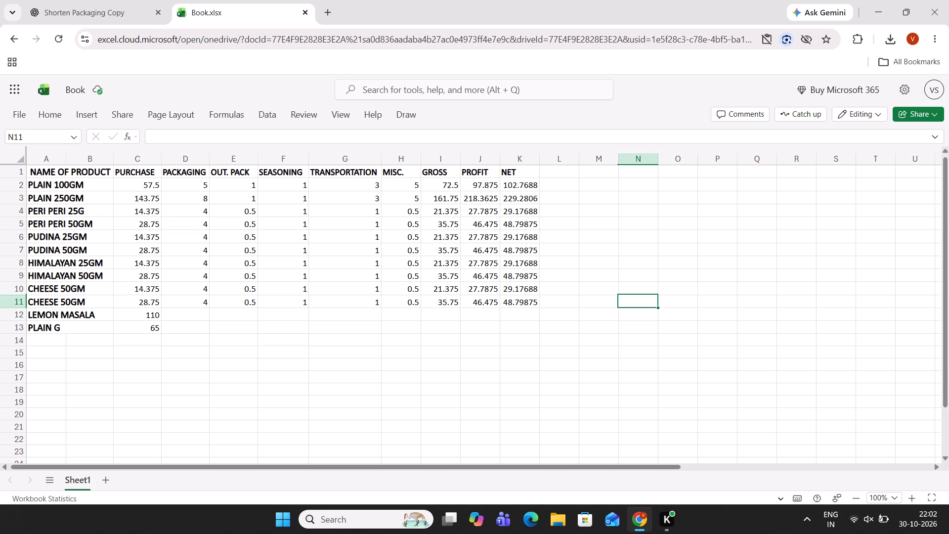
{"action": "left_click", "coordinate": [17, 115]}
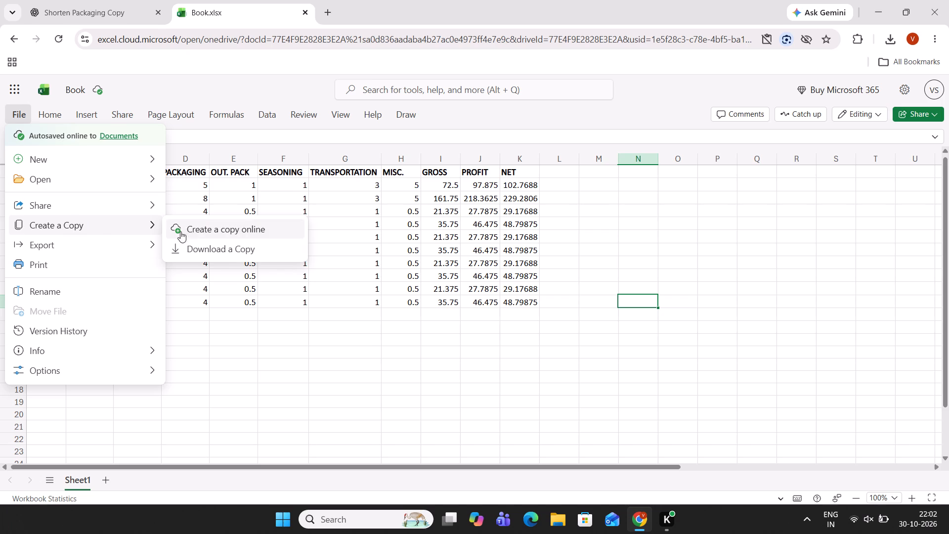
{"action": "left_click", "coordinate": [203, 232]}
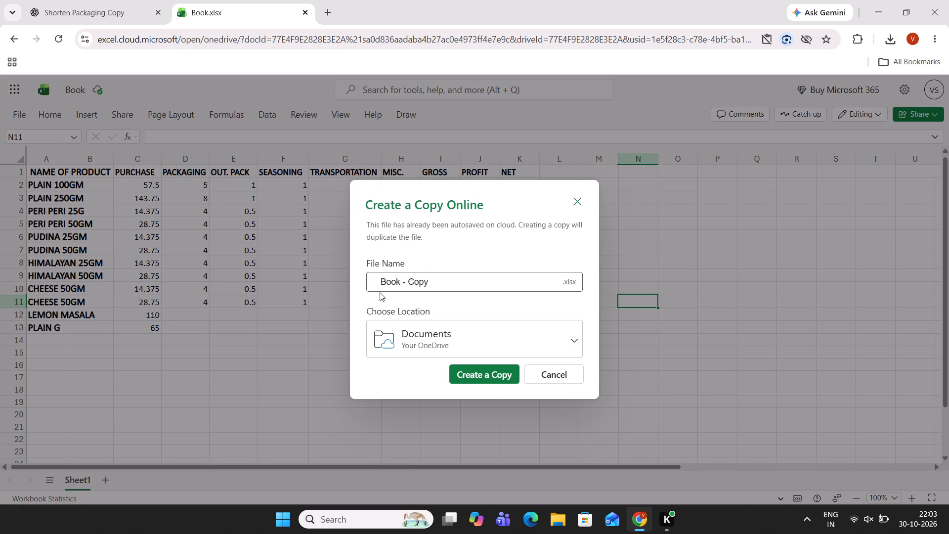
{"action": "left_click", "coordinate": [498, 332]}
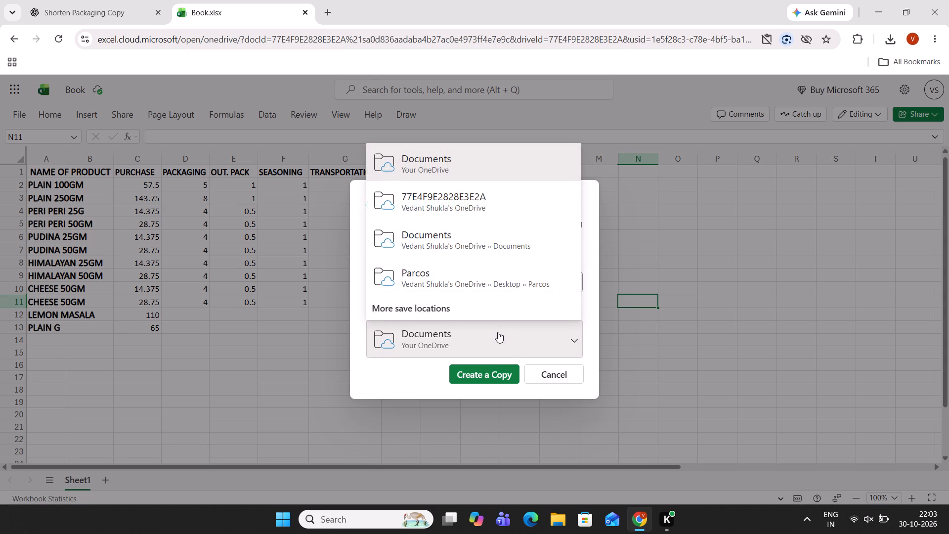
{"action": "left_click", "coordinate": [498, 332]}
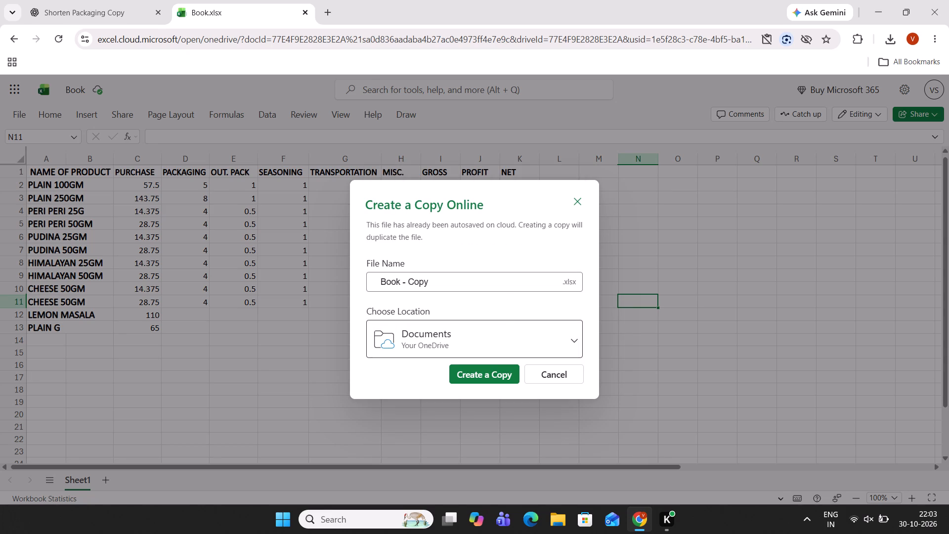
Name the workbook copy "SHAKE N BITE CALC." and create it.
{"action": "left_click", "coordinate": [503, 286]}
{"action": "key", "text": "BackSpace"}
{"action": "key", "text": "BackSpace"}
{"action": "key", "text": "BackSpace"}
{"action": "key", "text": "BackSpace"}
{"action": "key", "text": "BackSpace"}
{"action": "key", "text": "BackSpace"}
{"action": "key", "text": "BackSpace"}
{"action": "key", "text": "BackSpace"}
{"action": "key", "text": "BackSpace"}
{"action": "key", "text": "BackSpace"}
{"action": "key", "text": "BackSpace"}
{"action": "key", "text": "BackSpace"}
{"action": "key", "text": "BackSpace"}
{"action": "key", "text": "BackSpace"}
{"action": "key", "text": "BackSpace"}
{"action": "key", "text": "BackSpace"}
{"action": "key", "text": "BackSpace"}
{"action": "key", "text": "BackSpace"}
{"action": "key", "text": "BackSpace"}
{"action": "key", "text": "BackSpace"}
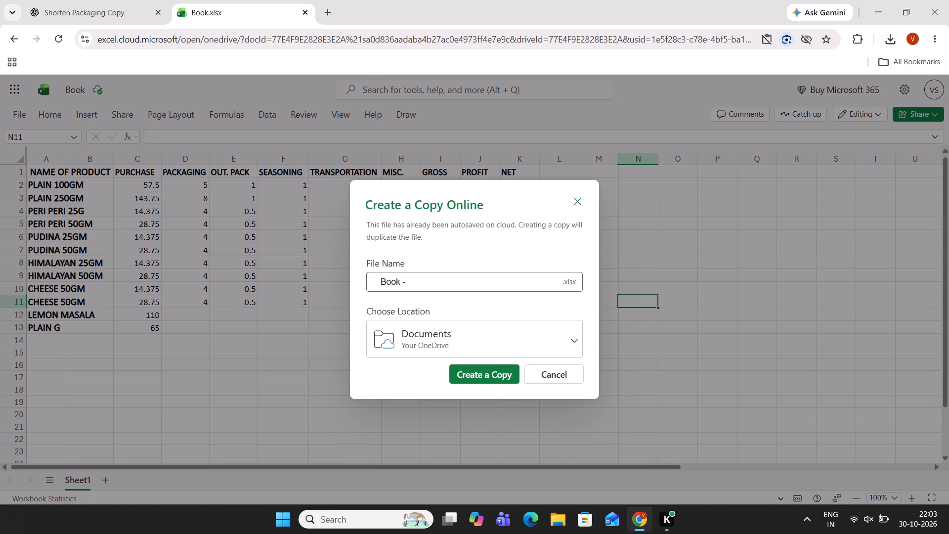
{"action": "type", "text": "SHAKE N BIITE"}
{"action": "key", "text": "BackSpace"}
{"action": "key", "text": "BackSpace"}
{"action": "key", "text": "BackSpace"}
{"action": "type", "text": "TE"}
{"action": "key", "text": "space"}
{"action": "type", "text": "CALC."}
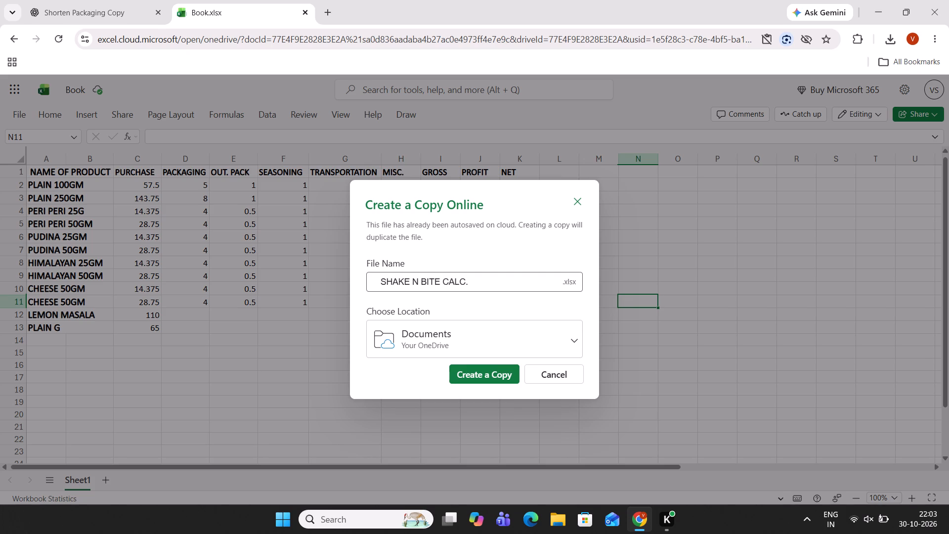
{"action": "left_click", "coordinate": [485, 370]}
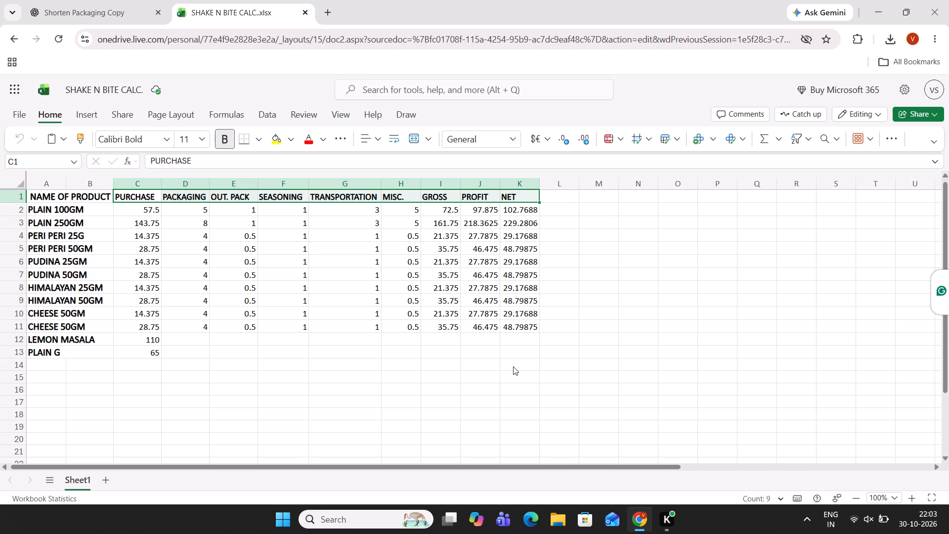
Apply all borders to the header row from NAME OF PRODUCT to NET (A1:K1).
{"action": "left_click", "coordinate": [308, 397]}
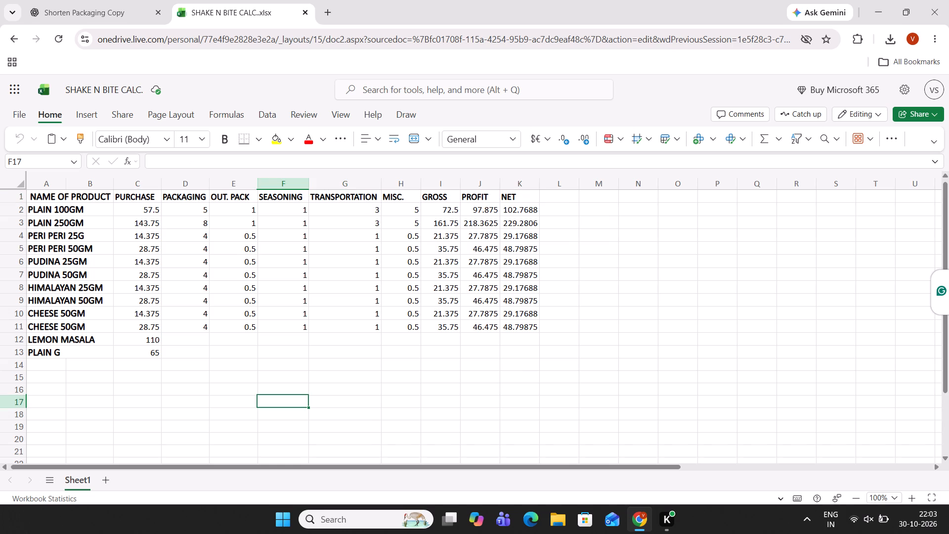
{"action": "left_click_drag", "start_coordinate": [49, 198], "coordinate": [297, 199]}
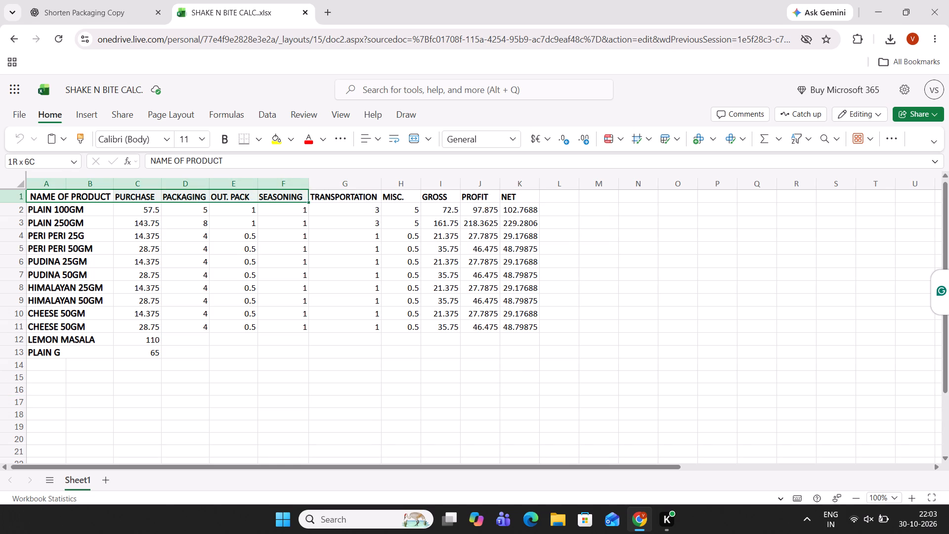
{"action": "left_click_drag", "start_coordinate": [297, 199], "coordinate": [531, 195]}
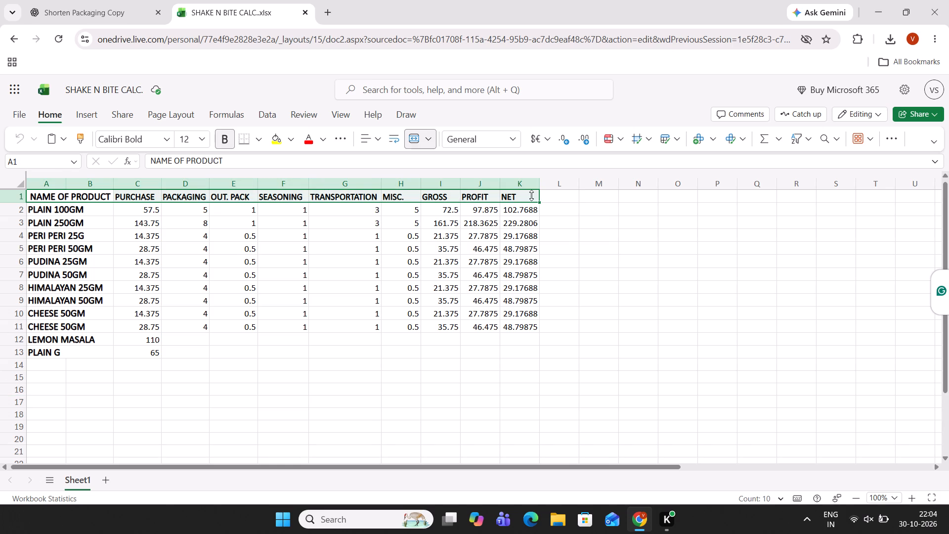
{"action": "left_click", "coordinate": [255, 142]}
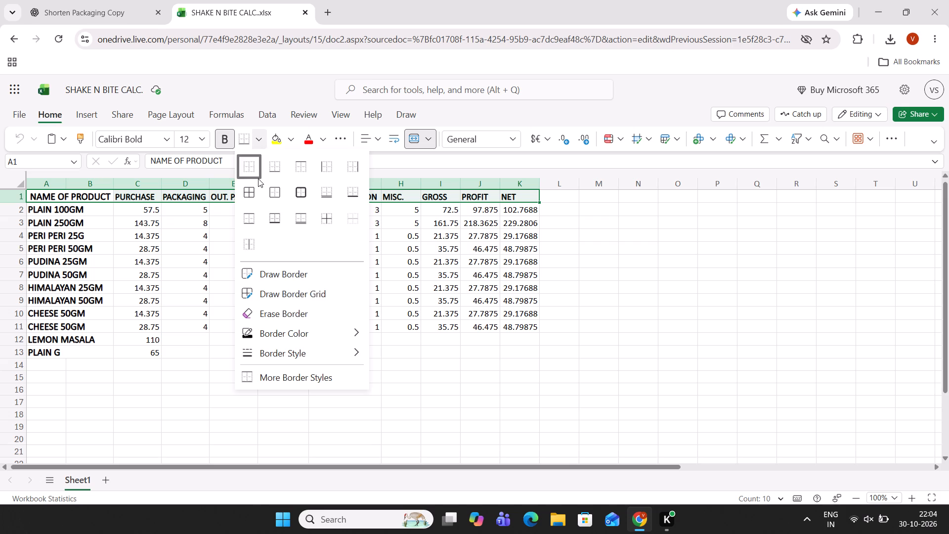
{"action": "left_click", "coordinate": [253, 192]}
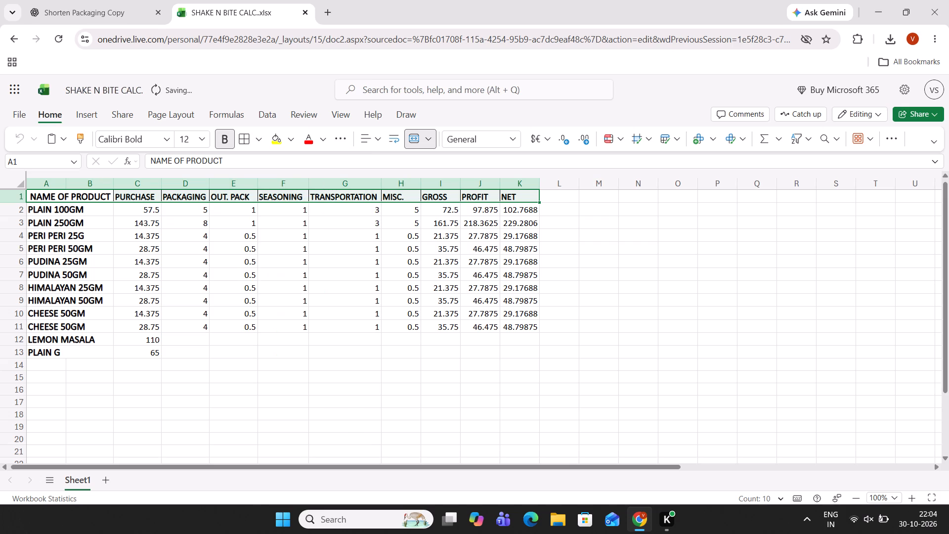
Apply all borders to the product names from PLAIN 100GM to PLAIN G (A2:B13).
{"action": "left_click", "coordinate": [92, 341]}
{"action": "left_click_drag", "start_coordinate": [62, 205], "coordinate": [75, 348]}
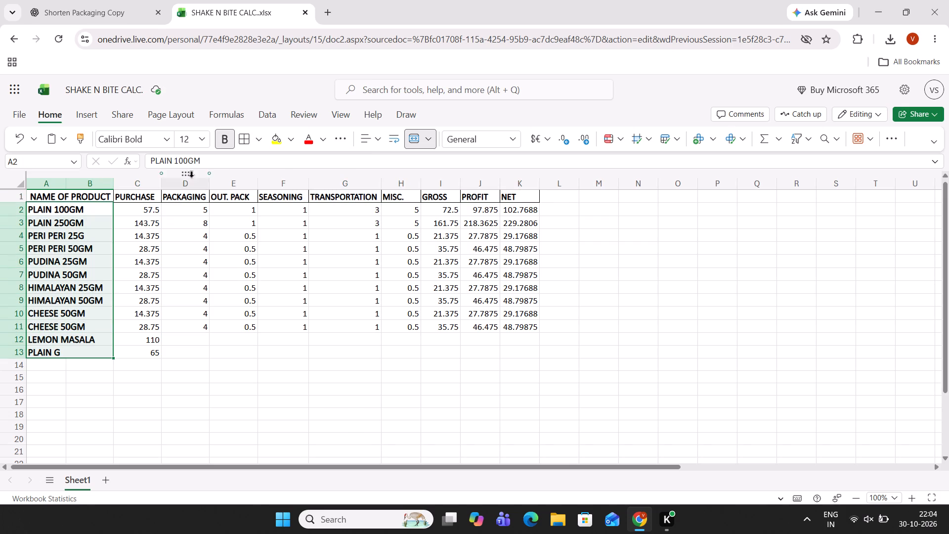
{"action": "left_click", "coordinate": [246, 146]}
{"action": "left_click", "coordinate": [374, 363]}
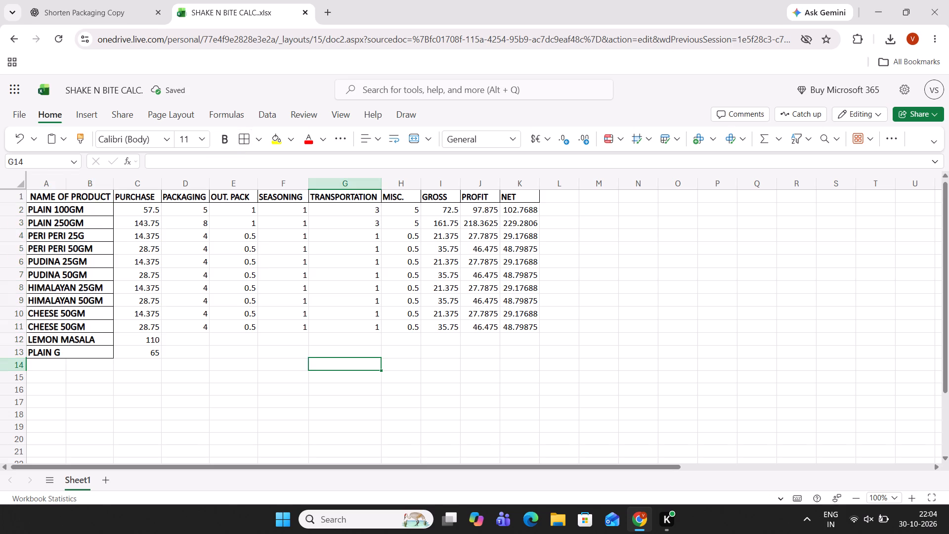
{"action": "left_click", "coordinate": [207, 372]}
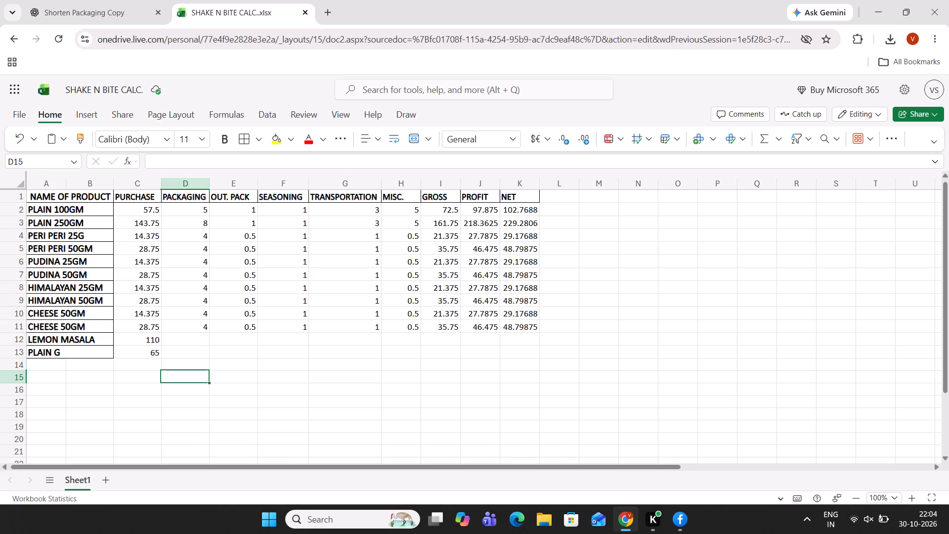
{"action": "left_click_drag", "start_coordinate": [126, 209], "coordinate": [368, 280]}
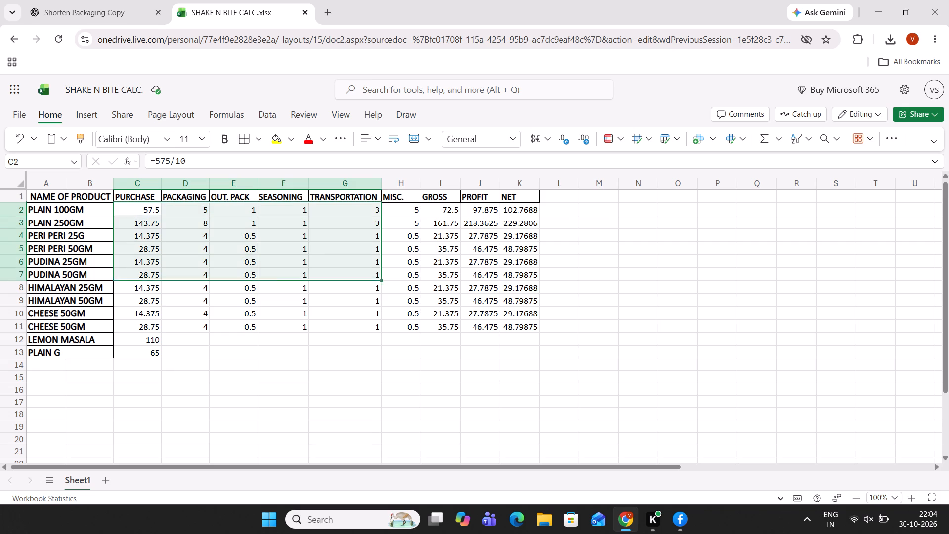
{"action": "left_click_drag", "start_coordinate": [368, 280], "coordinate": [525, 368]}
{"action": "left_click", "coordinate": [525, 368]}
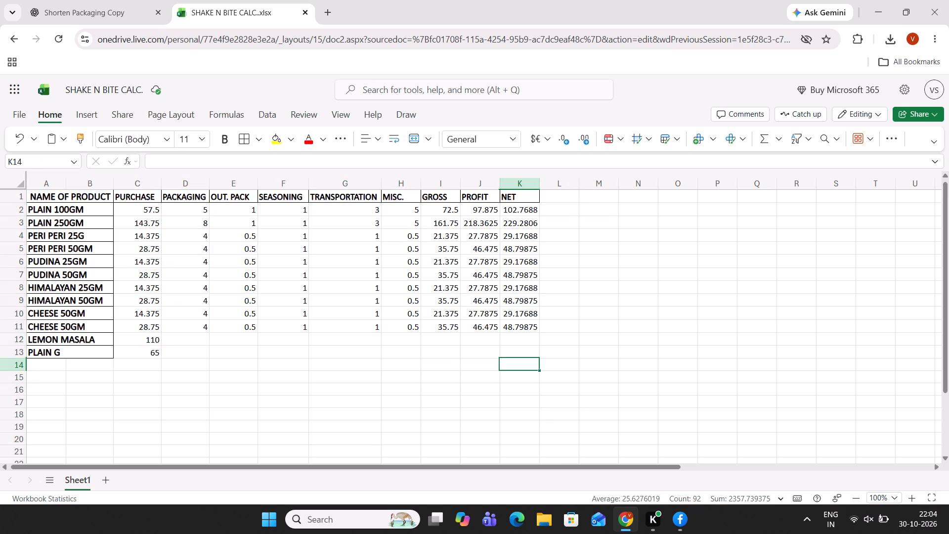
Apply vertical middle alignment to the cost figures in C2:K13.
{"action": "left_click_drag", "start_coordinate": [137, 210], "coordinate": [292, 297]}
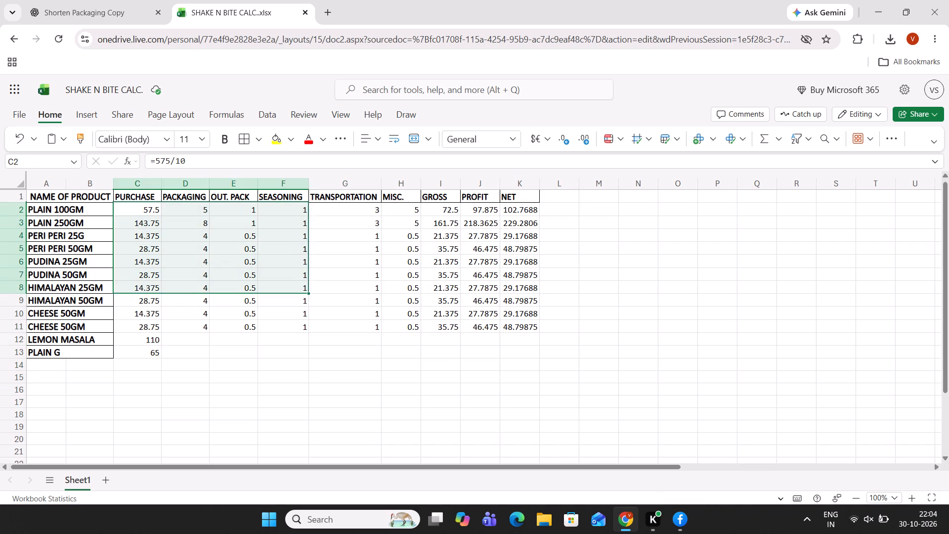
{"action": "left_click_drag", "start_coordinate": [292, 297], "coordinate": [513, 355]}
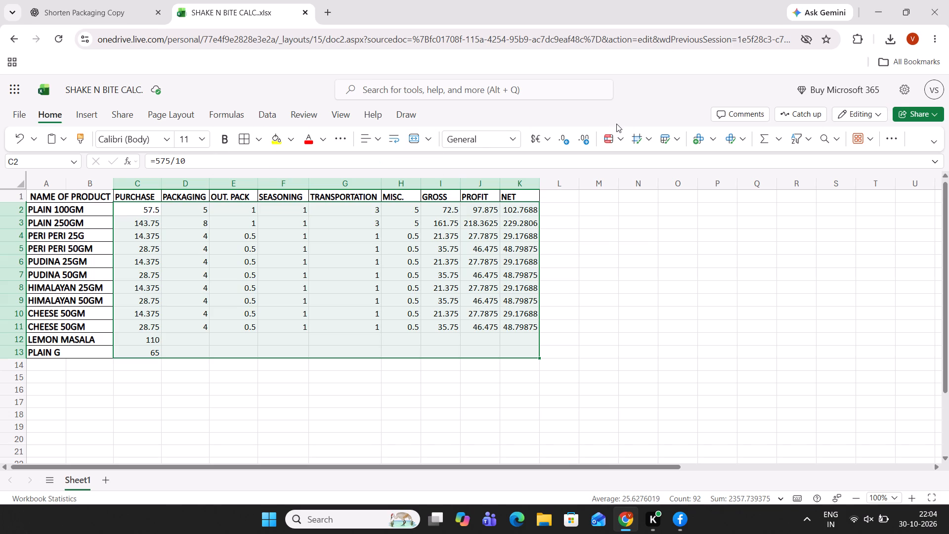
{"action": "left_click", "coordinate": [374, 137]}
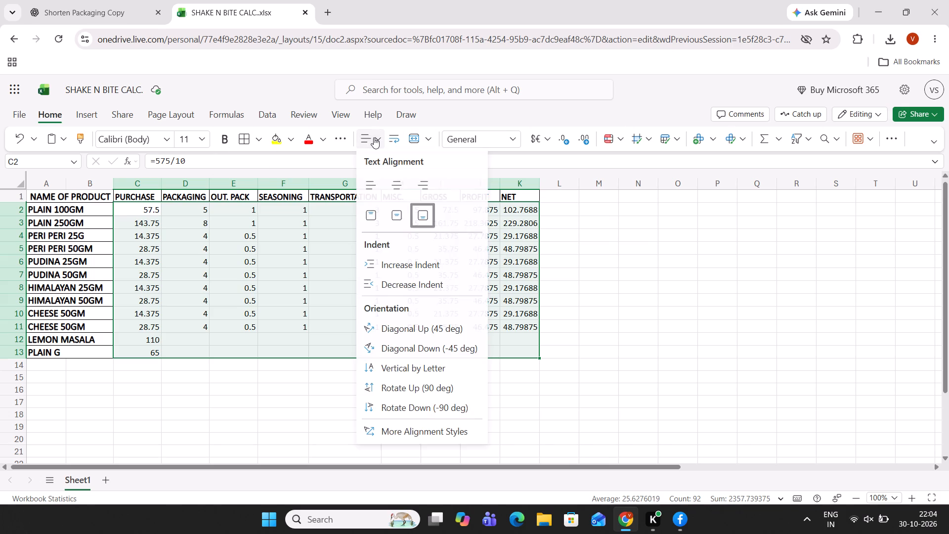
{"action": "left_click", "coordinate": [398, 222]}
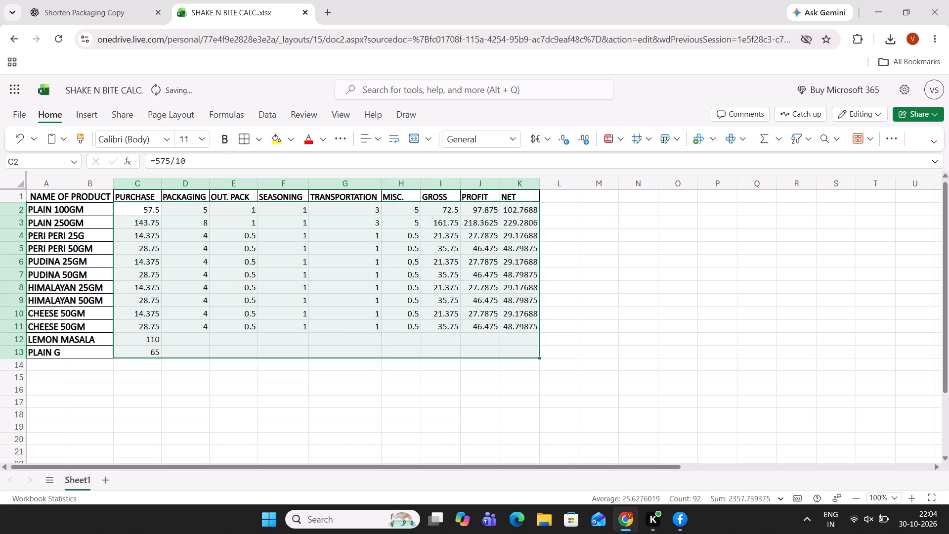
Centre the cost figures in C2:K13 horizontally.
{"action": "left_click", "coordinate": [374, 141]}
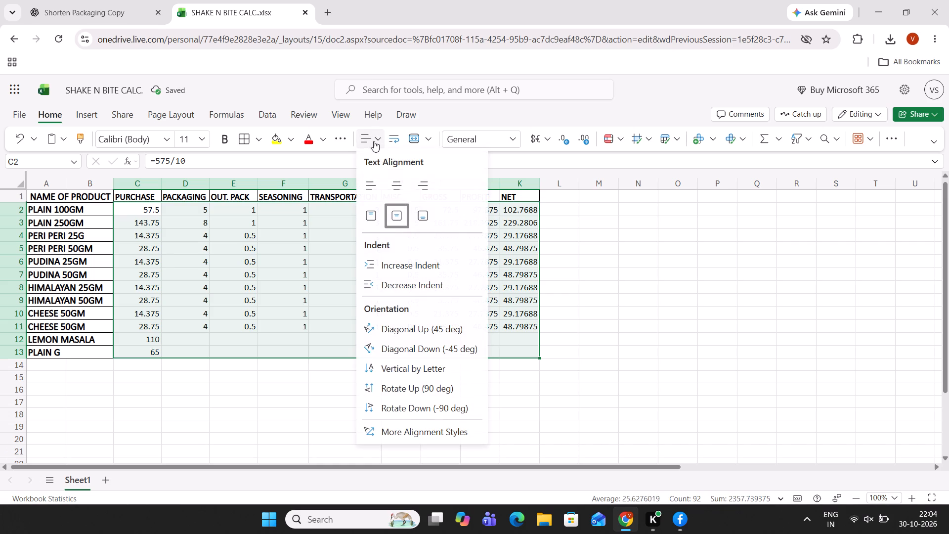
{"action": "left_click", "coordinate": [397, 184]}
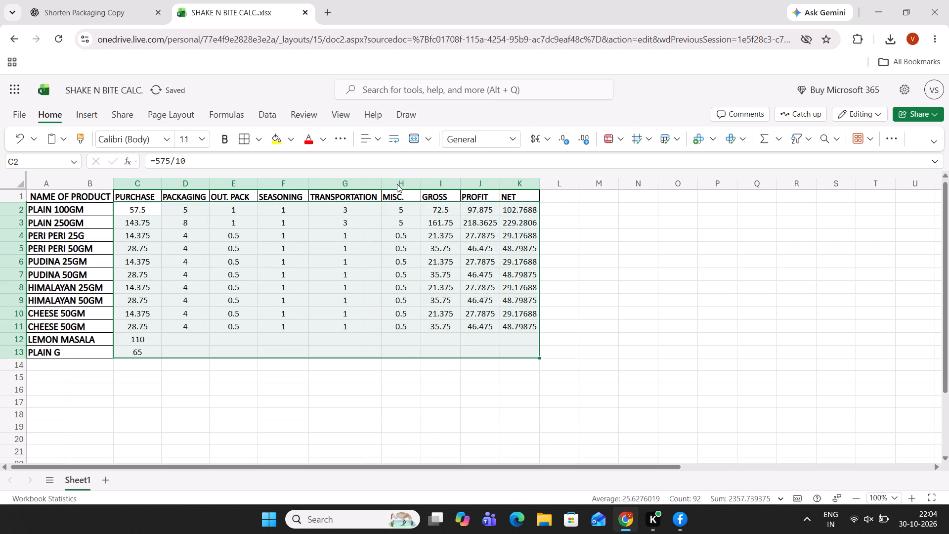
{"action": "left_click", "coordinate": [376, 139]}
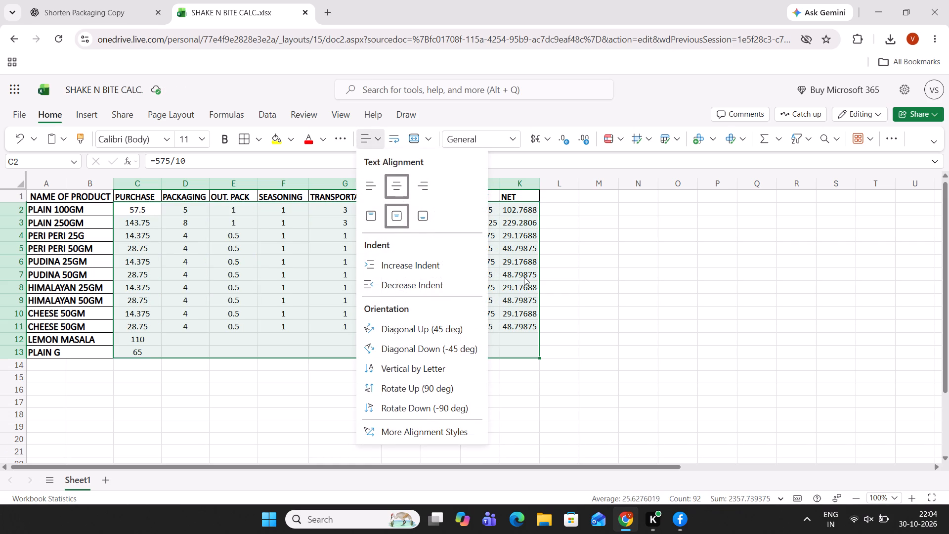
{"action": "left_click", "coordinate": [646, 259]}
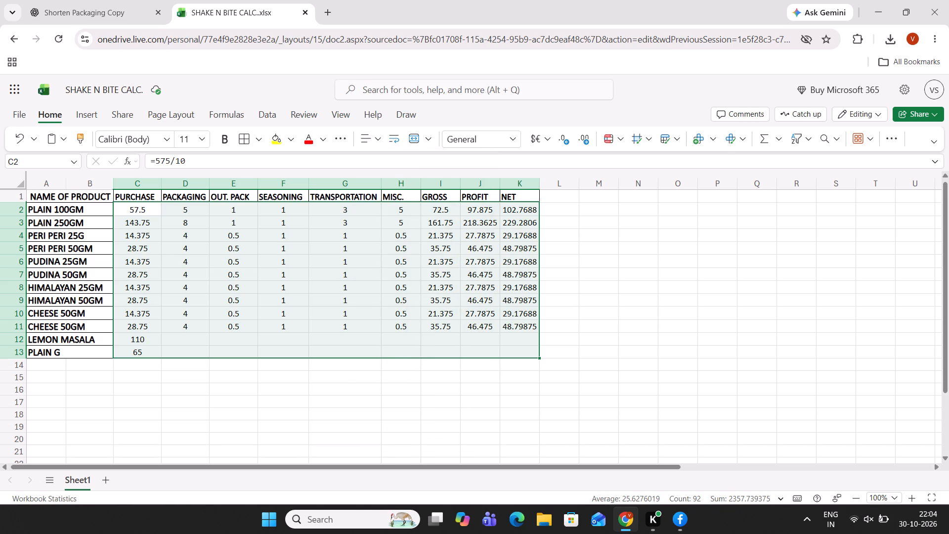
{"action": "left_click", "coordinate": [646, 259]}
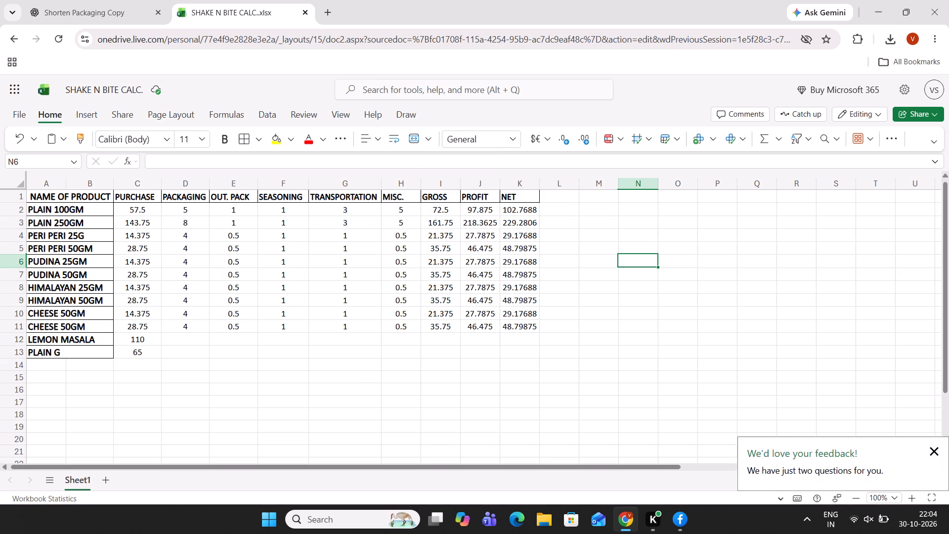
Set the PACKAGING cost to 16 for PERI PERI 50GM, PUDINA 50GM, HIMALAYAN 50GM and the first CHEESE 50GM row (D10).
{"action": "left_click", "coordinate": [181, 338]}
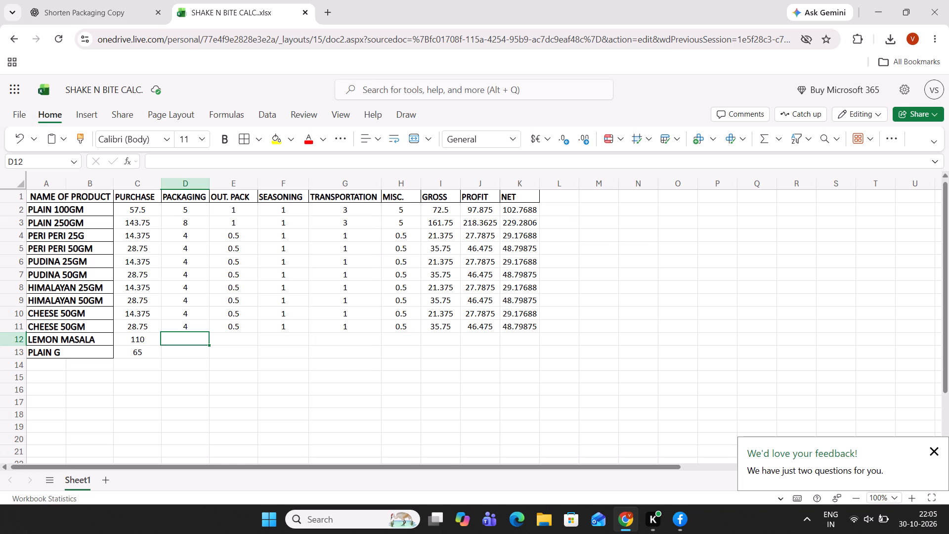
{"action": "left_click", "coordinate": [177, 249]}
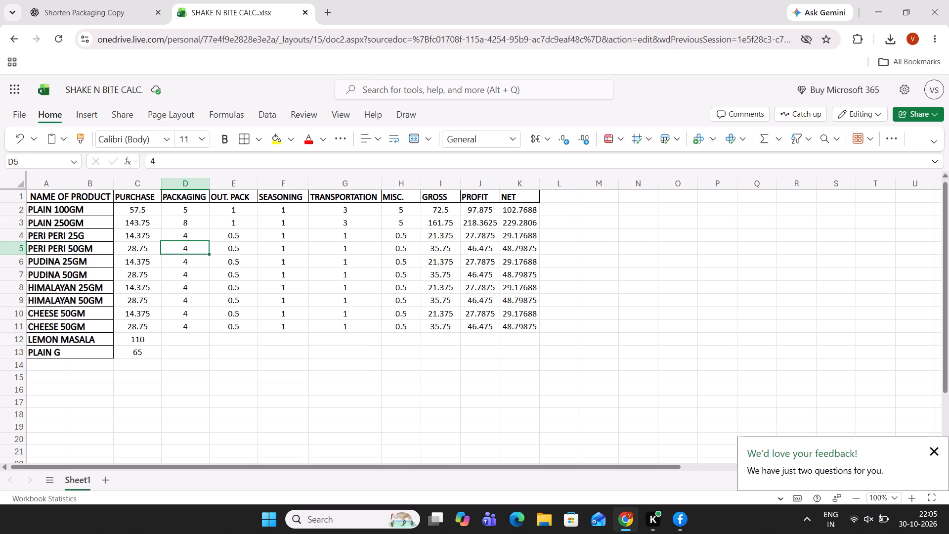
{"action": "type", "text": "16"}
{"action": "key", "text": "Return"}
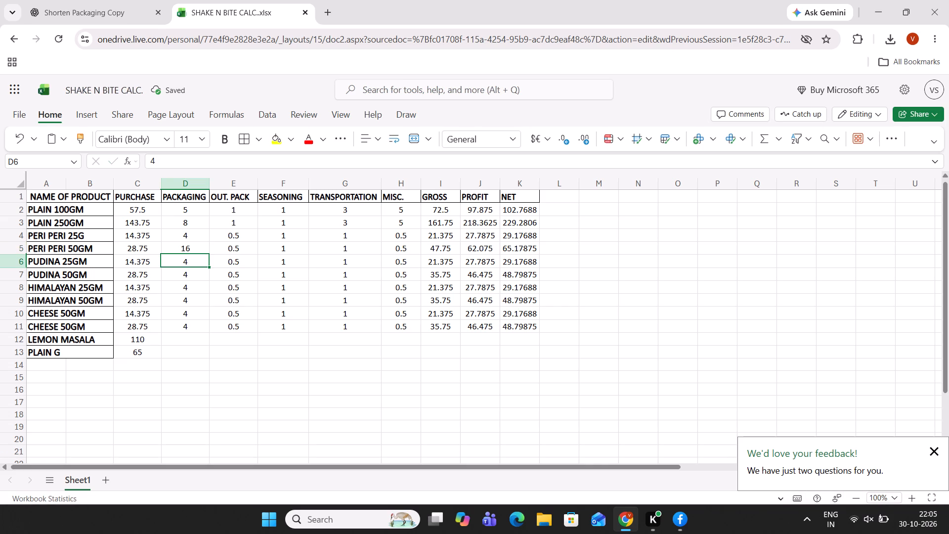
{"action": "left_click", "coordinate": [183, 279]}
{"action": "type", "text": "16"}
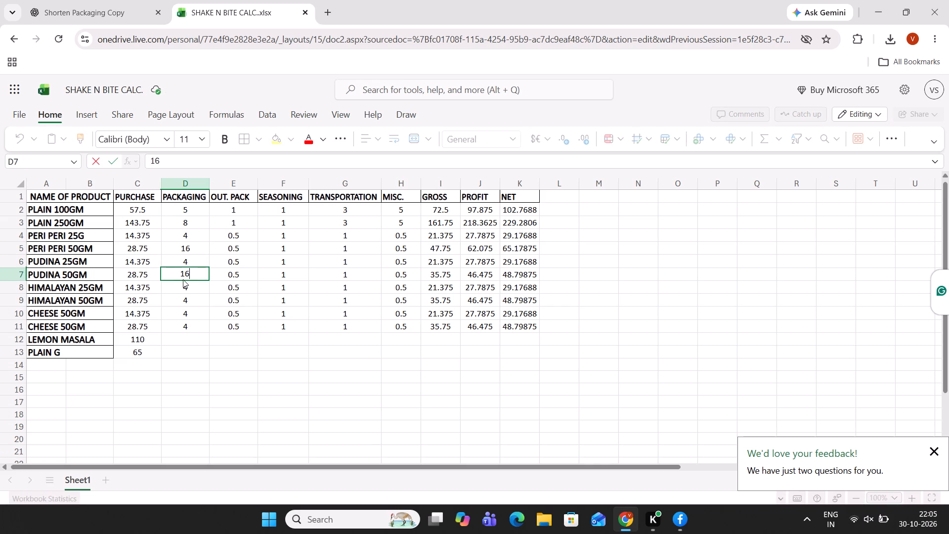
{"action": "key", "text": "Return"}
{"action": "key", "text": "Return"}
{"action": "type", "text": "16"}
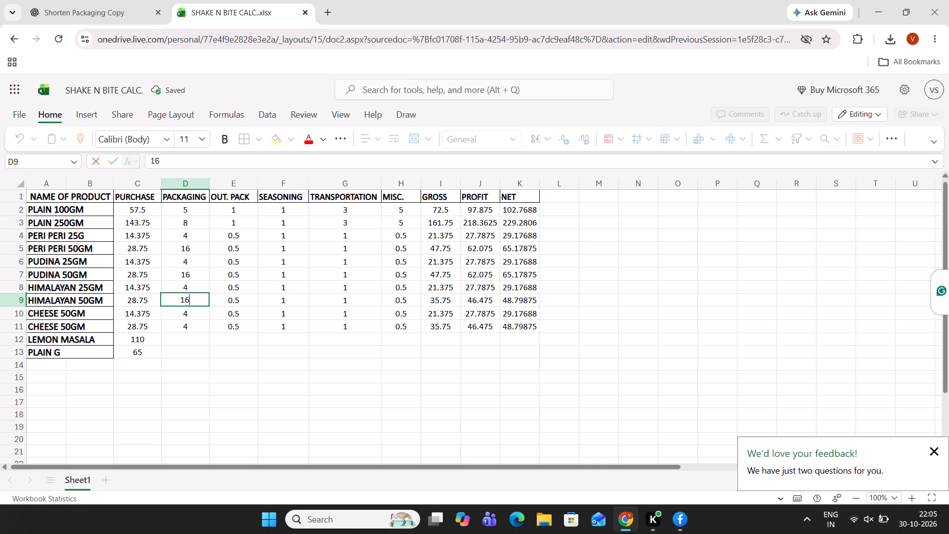
{"action": "key", "text": "Return"}
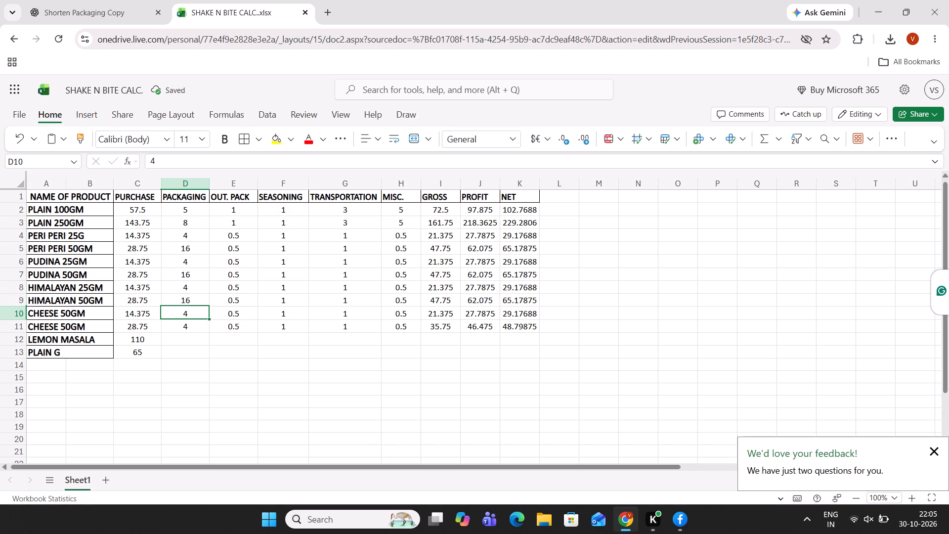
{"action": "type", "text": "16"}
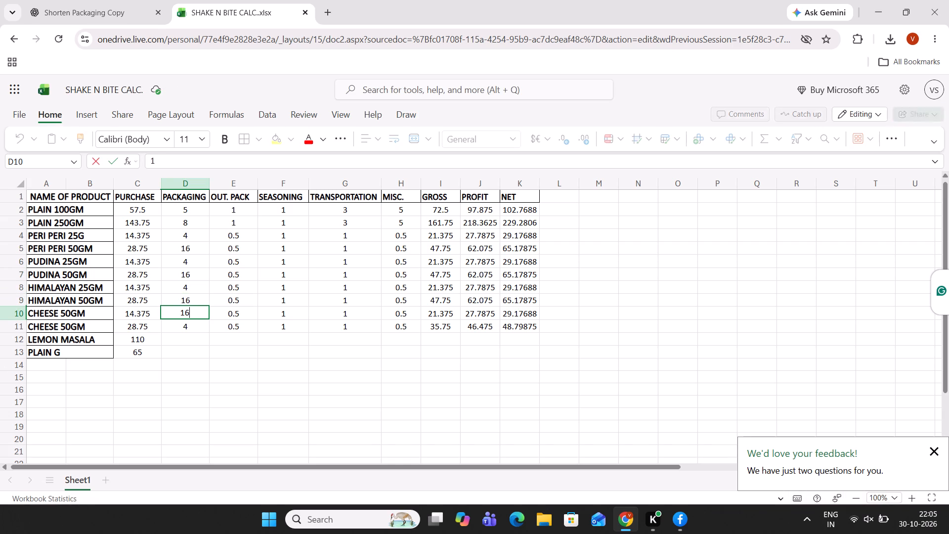
Set the PACKAGING cost to 16 for the second CHEESE 50GM row (D11).
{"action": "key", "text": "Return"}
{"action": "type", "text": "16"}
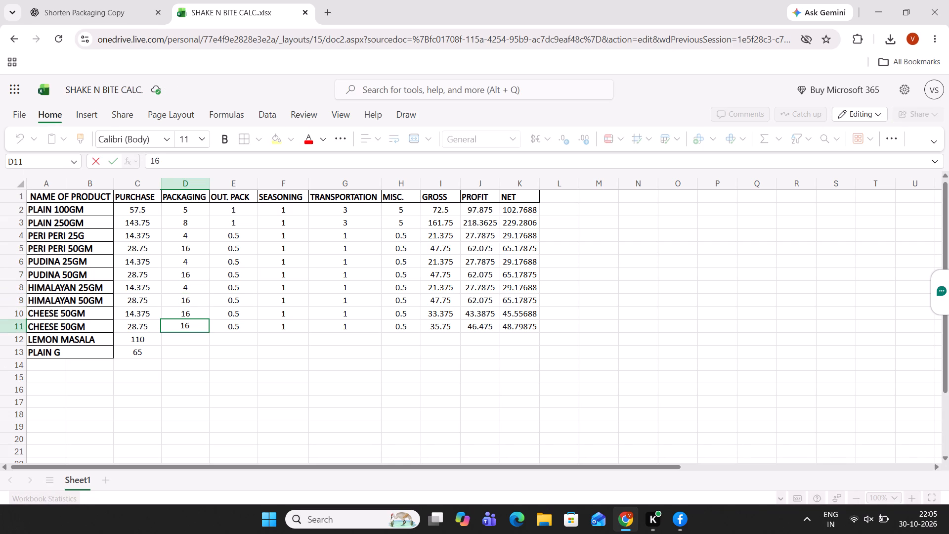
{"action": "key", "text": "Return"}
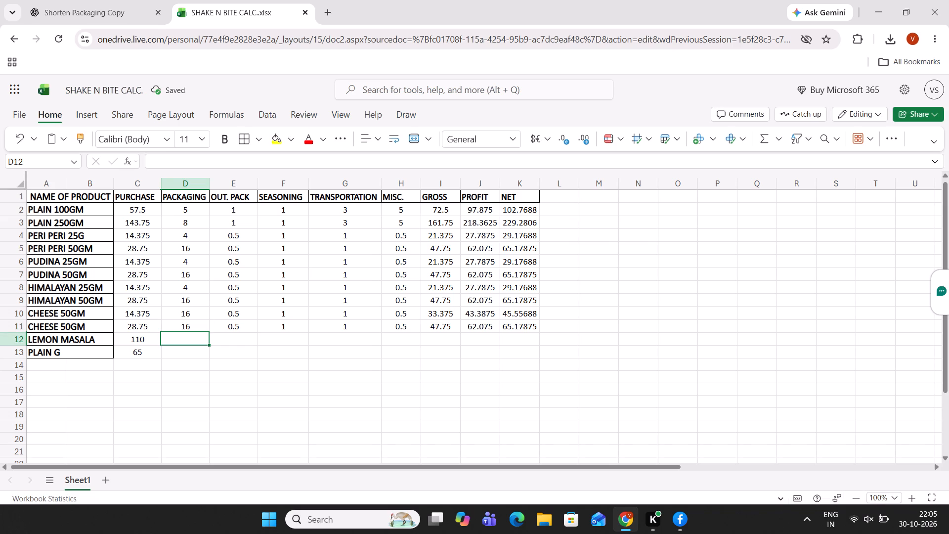
Set the PACKAGING cost back to 4 for the first CHEESE 50GM row (D10).
{"action": "left_click", "coordinate": [184, 318]}
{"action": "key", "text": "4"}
{"action": "key", "text": "Return"}
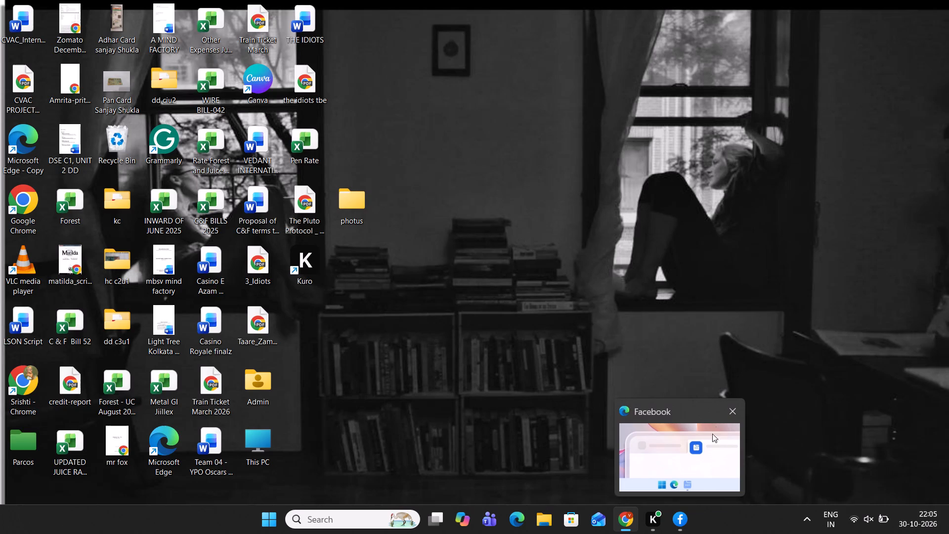
Close the open Facebook window.
{"action": "left_click", "coordinate": [723, 412]}
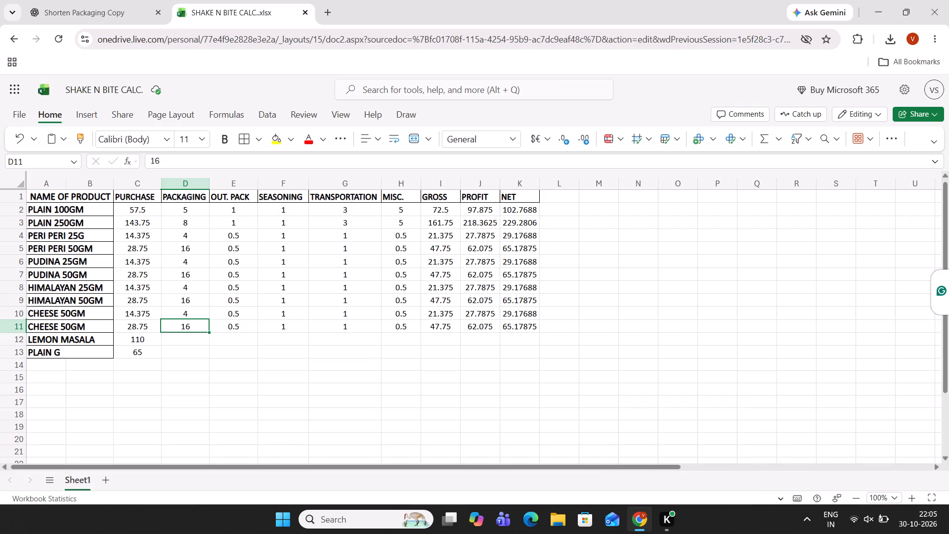
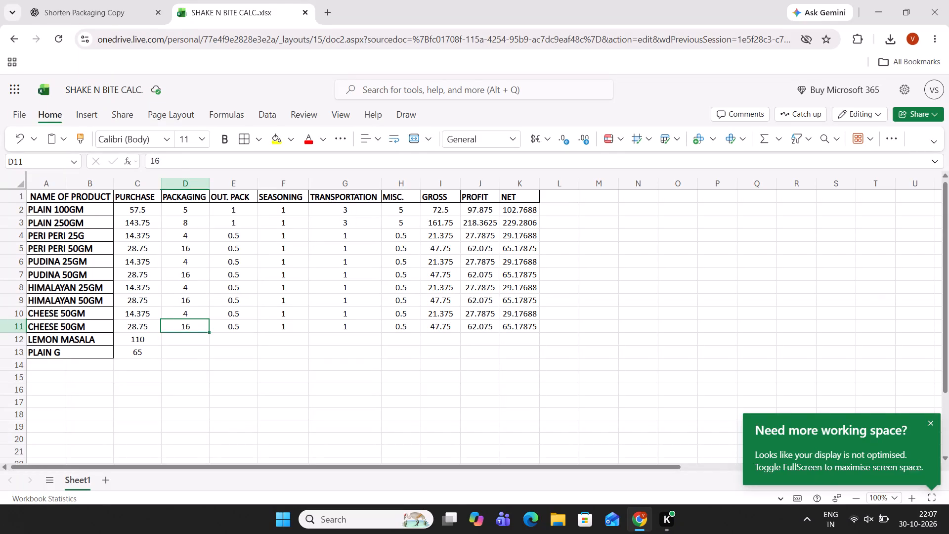
Set the PURCHASE cost of PLAIN G to 60 in cell C13.
{"action": "left_click", "coordinate": [130, 352]}
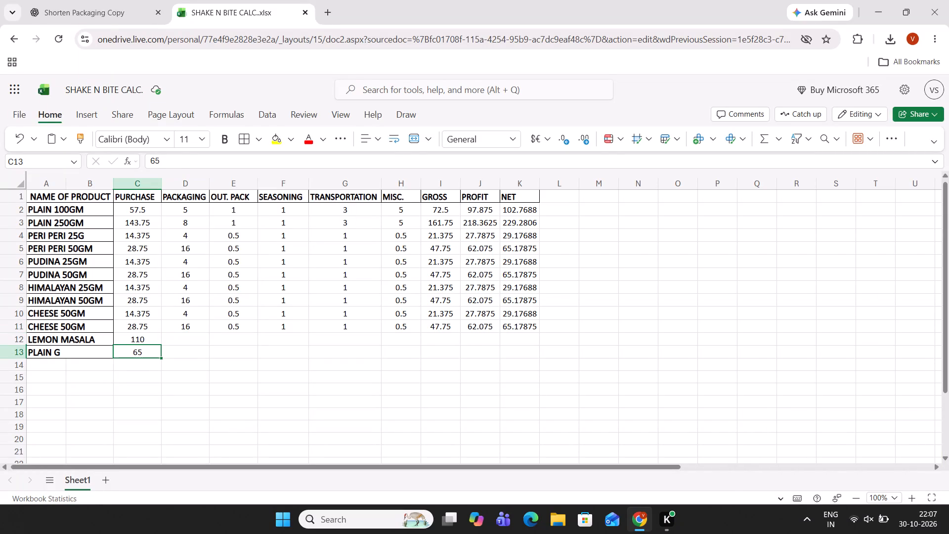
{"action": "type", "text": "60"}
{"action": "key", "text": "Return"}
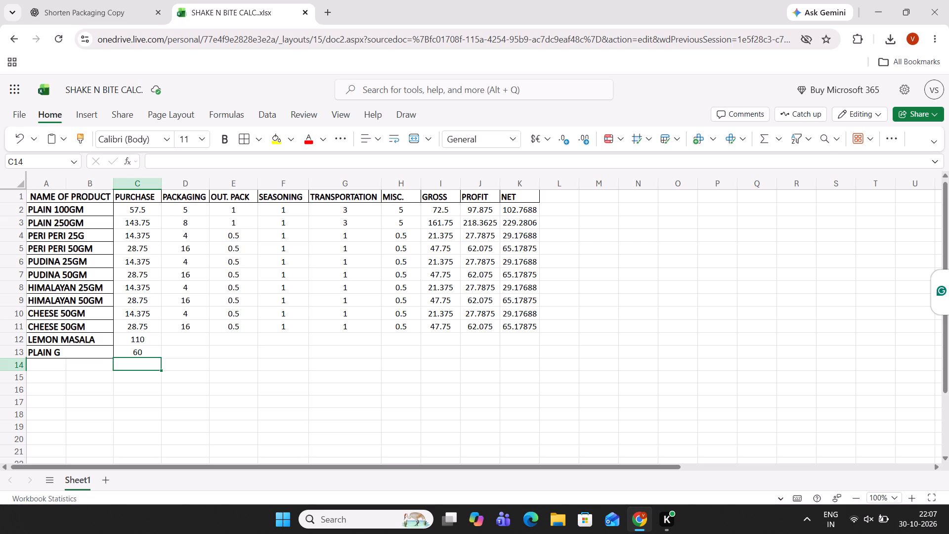
Enter the PLAIN G costs in row 13: PACKAGING 16, OUT. PACK 0.5, SEASONING 0, TRANSPORTATION 1 and MISC. 1.
{"action": "left_click", "coordinate": [180, 352]}
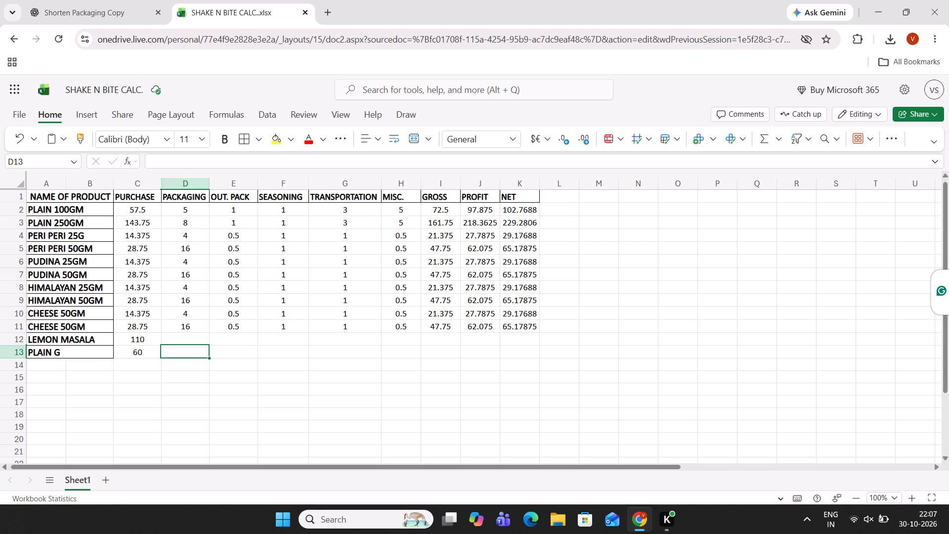
{"action": "type", "text": "16"}
{"action": "key", "text": "Return"}
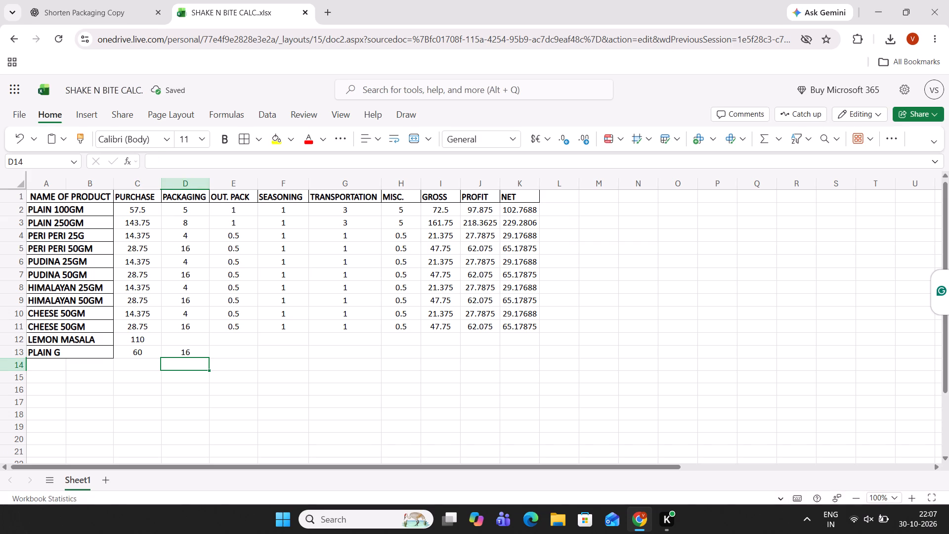
{"action": "left_click", "coordinate": [242, 352]}
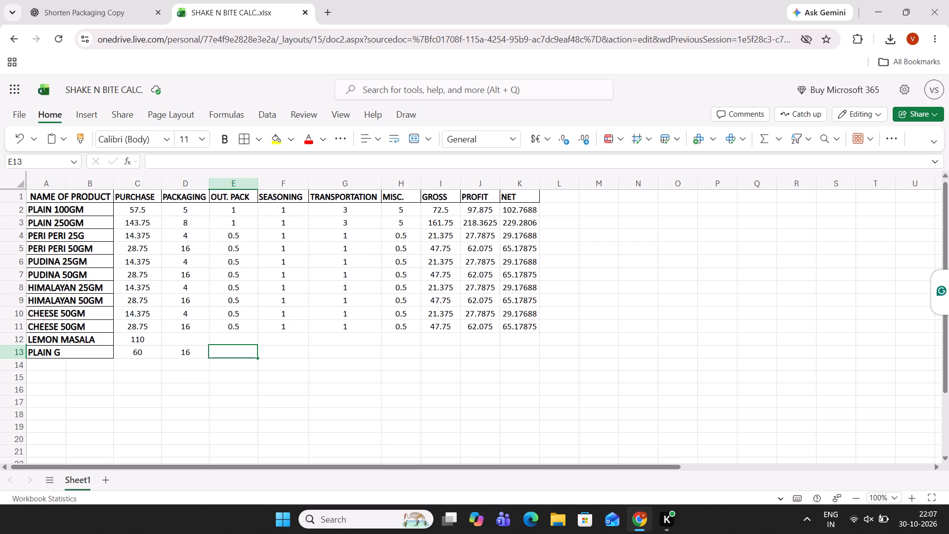
{"action": "type", "text": "0.5"}
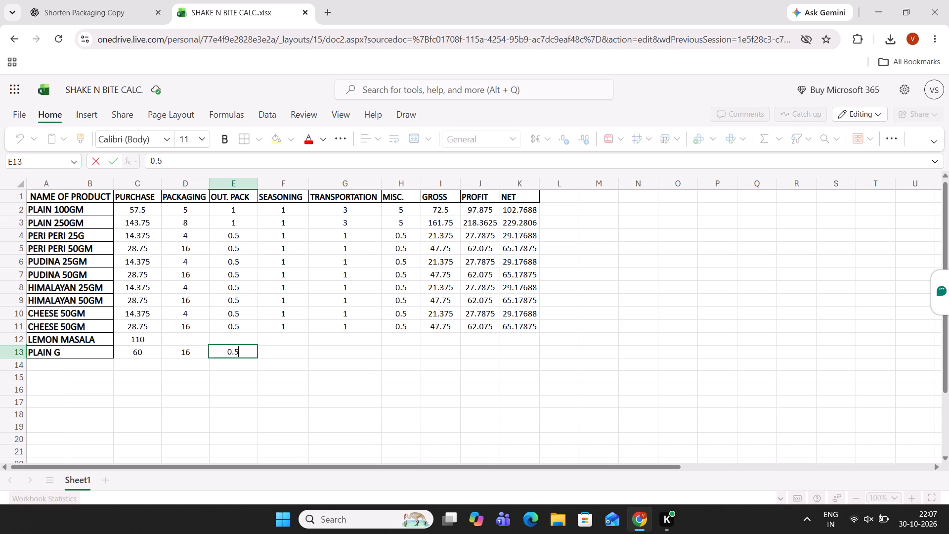
{"action": "key", "text": "Return"}
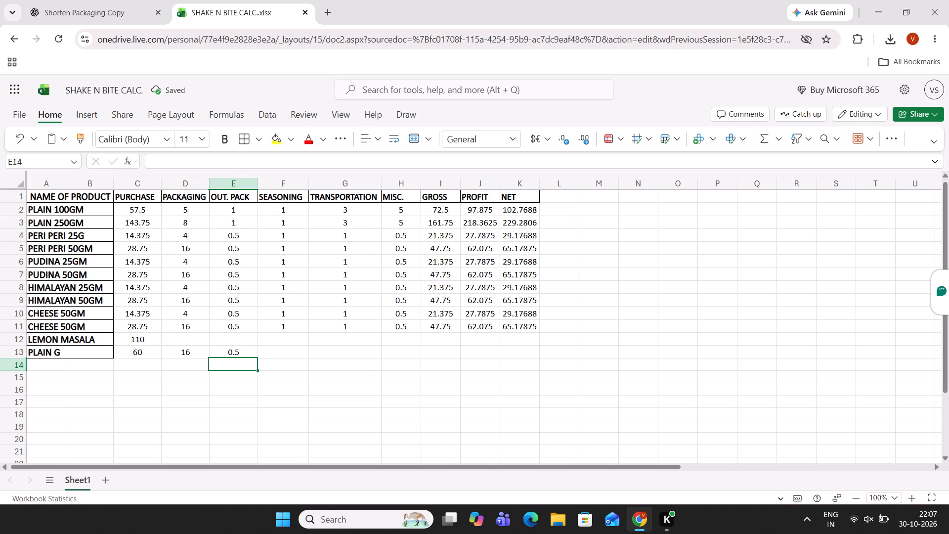
{"action": "left_click", "coordinate": [276, 352]}
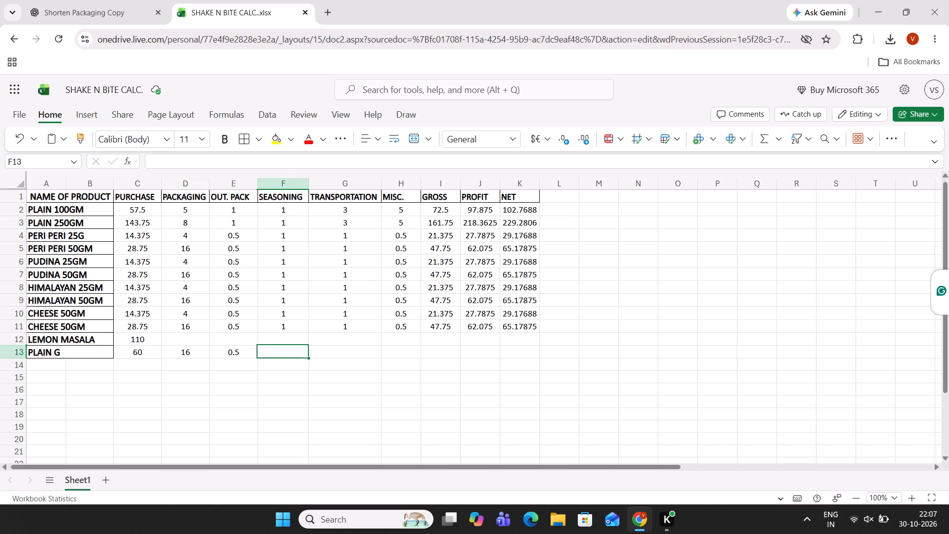
{"action": "key", "text": "0"}
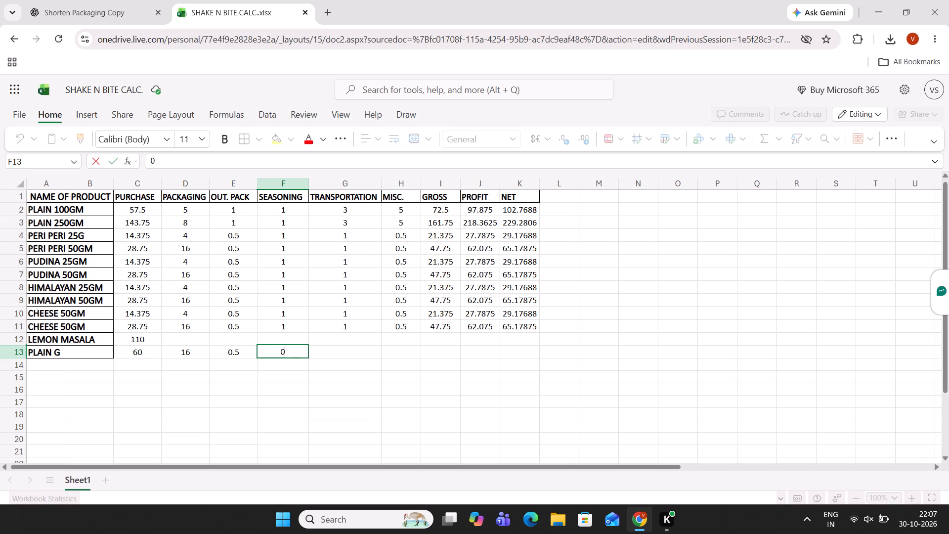
{"action": "left_click", "coordinate": [356, 347]}
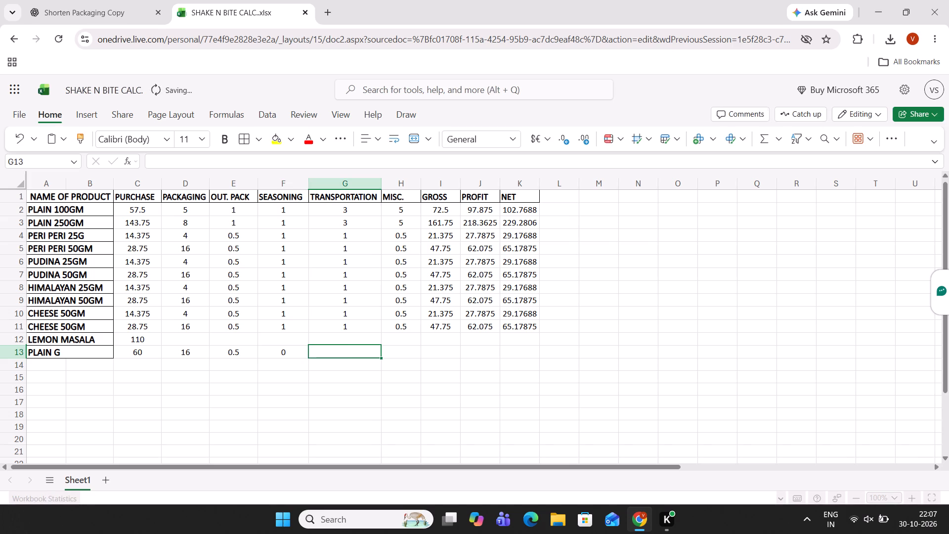
{"action": "key", "text": "1"}
{"action": "key", "text": "Return"}
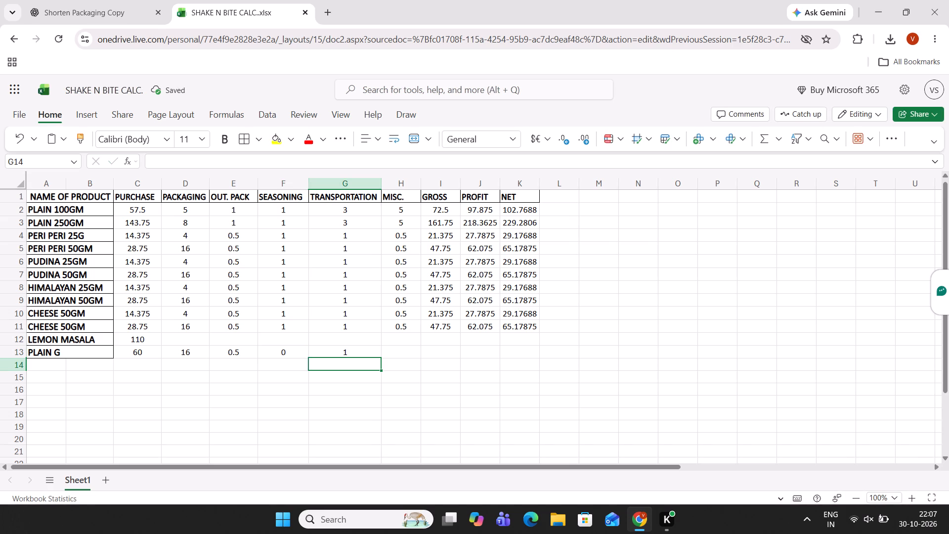
{"action": "left_click", "coordinate": [405, 353]}
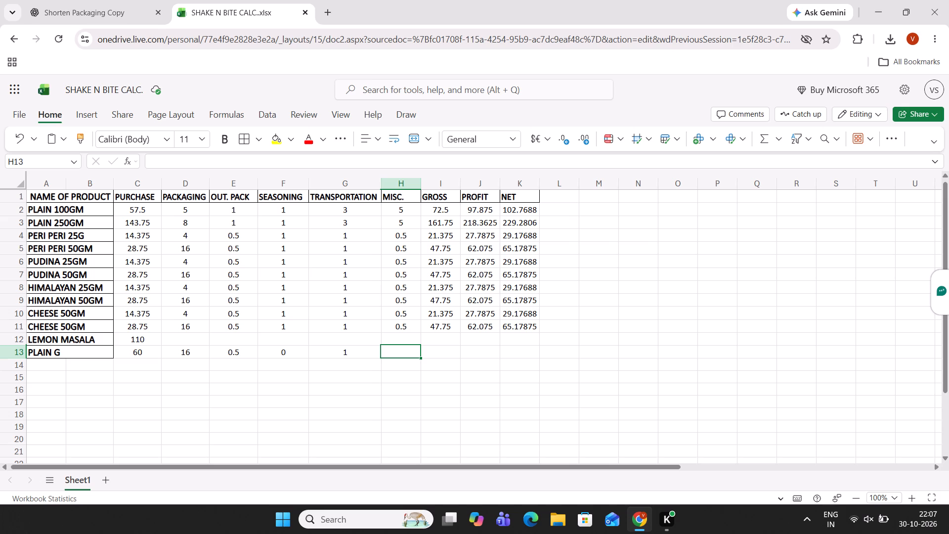
{"action": "key", "text": "1"}
{"action": "key", "text": "Return"}
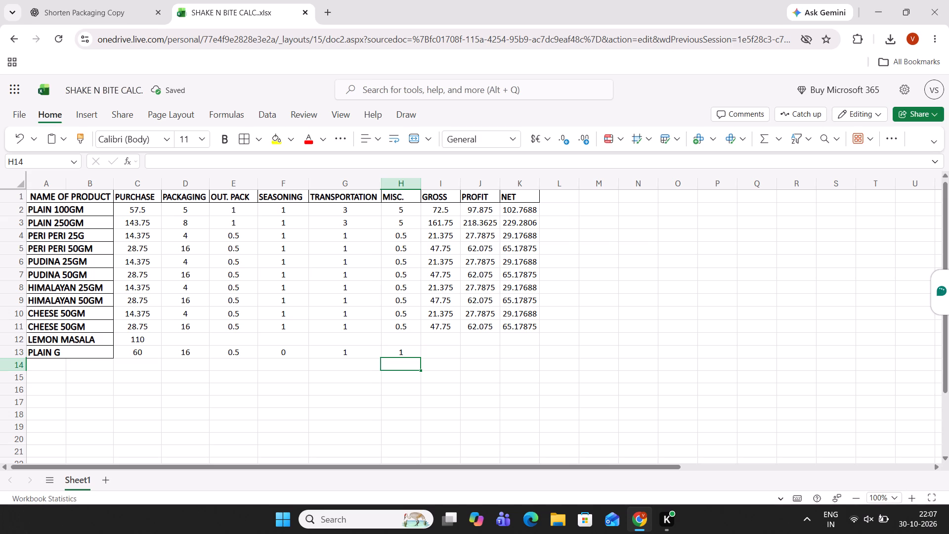
Fill the GROSS formula from I11 down to the LEMON MASALA and PLAIN G rows (I12:I13), dismissing the clipboard-access request.
{"action": "left_click", "coordinate": [441, 355]}
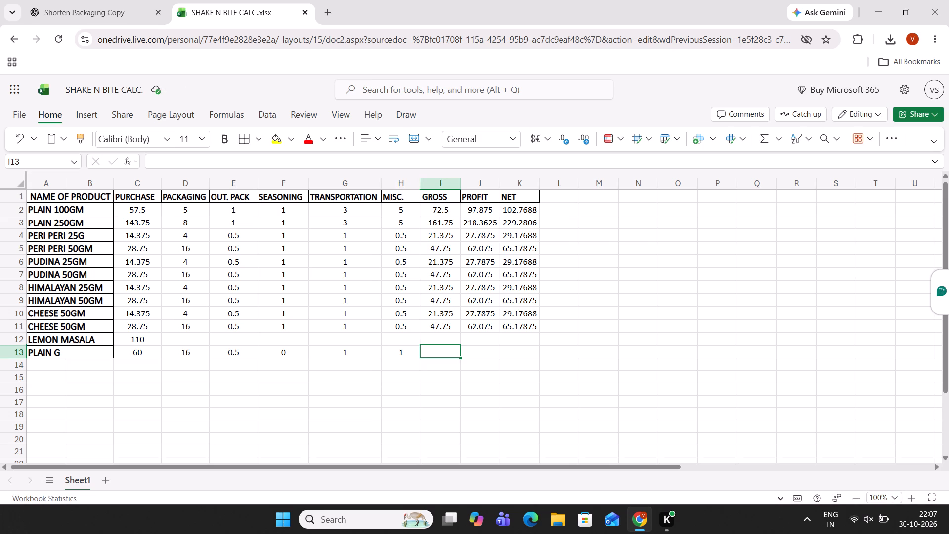
{"action": "left_click", "coordinate": [438, 326]}
{"action": "left_click_drag", "start_coordinate": [460, 333], "coordinate": [460, 335]}
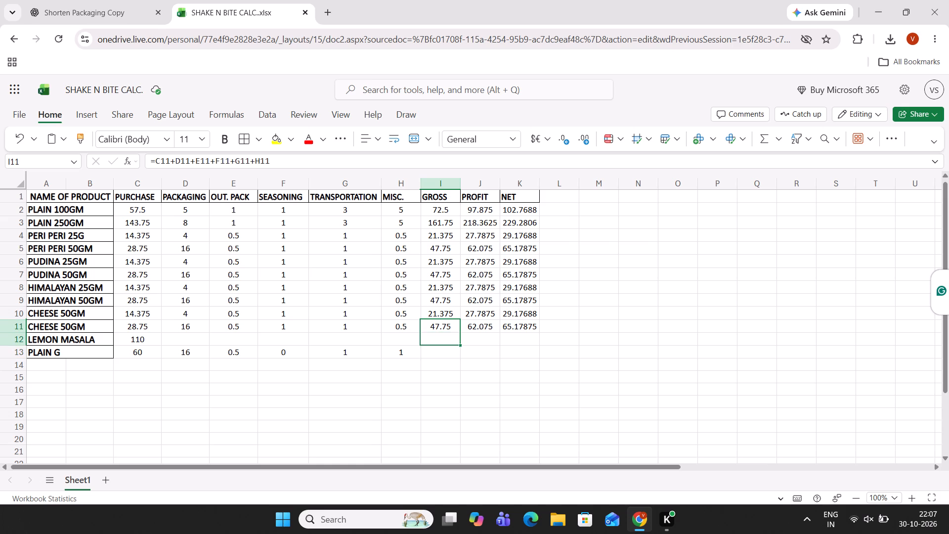
{"action": "left_click_drag", "start_coordinate": [460, 335], "coordinate": [460, 353]}
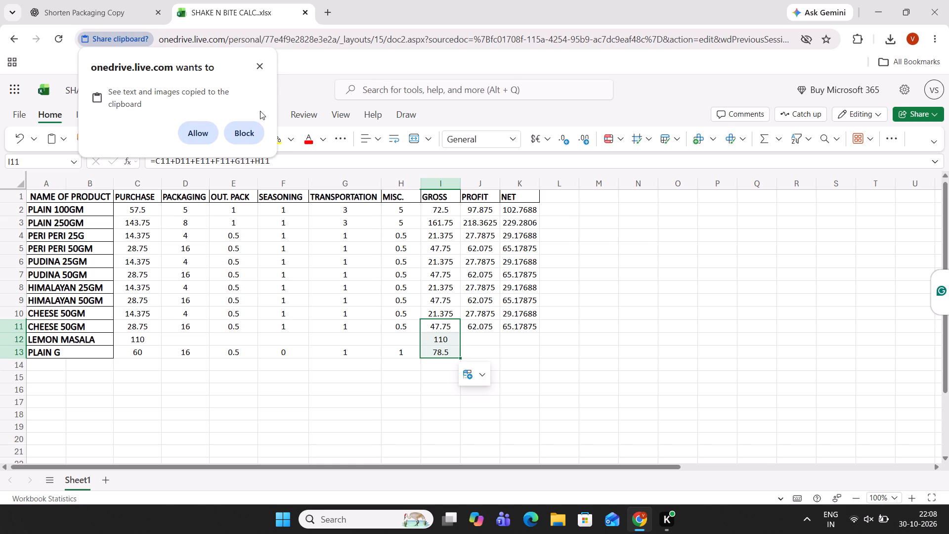
{"action": "left_click", "coordinate": [255, 68]}
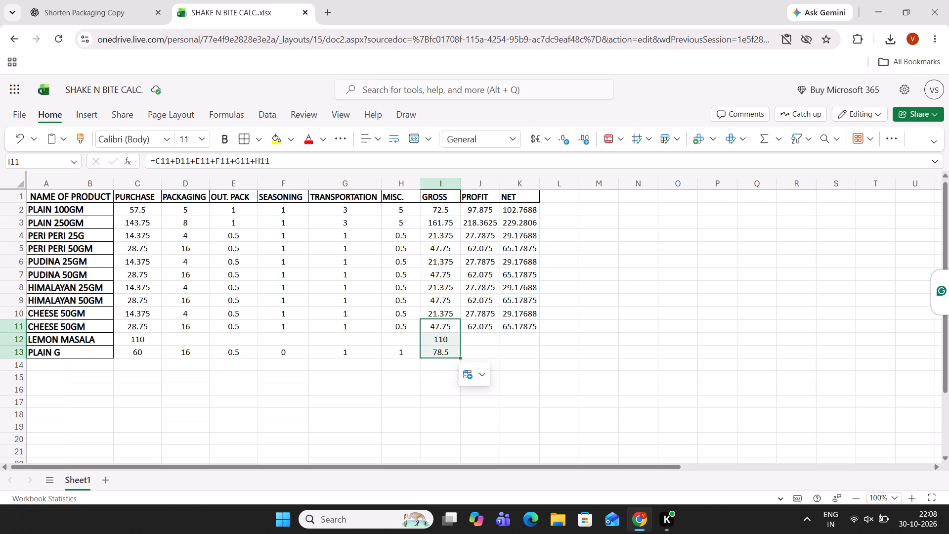
Fill the PROFIT formula from J11 down to the LEMON MASALA and PLAIN G rows (J12:J13).
{"action": "left_click", "coordinate": [484, 356]}
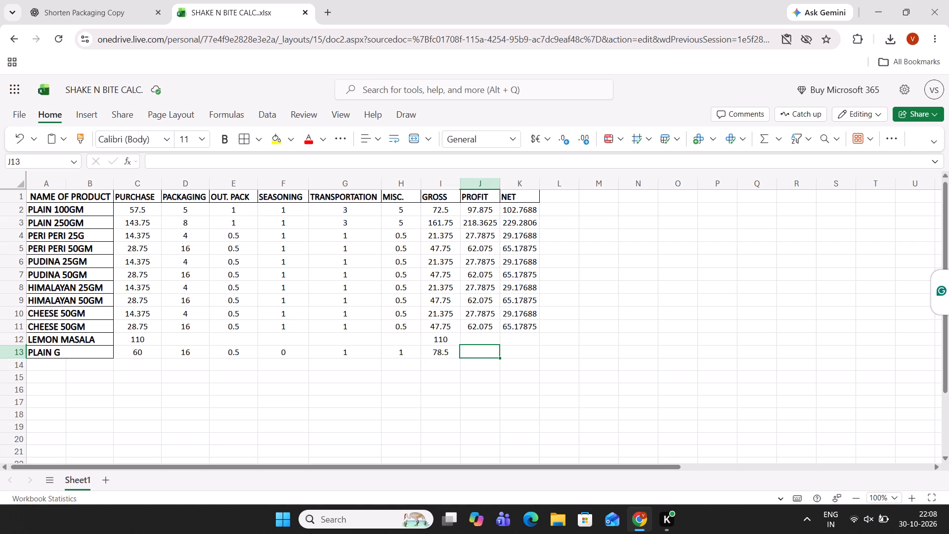
{"action": "left_click", "coordinate": [494, 327]}
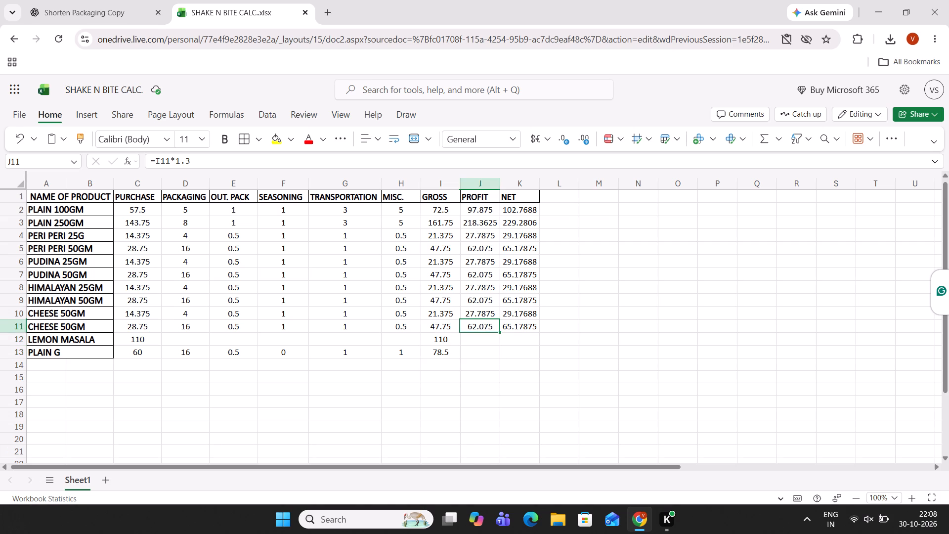
{"action": "left_click_drag", "start_coordinate": [500, 333], "coordinate": [501, 354]}
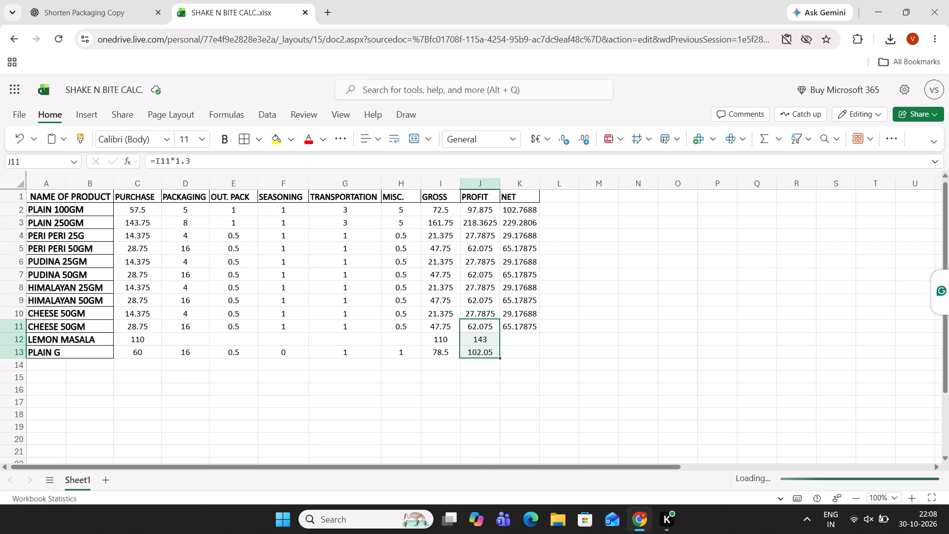
{"action": "left_click", "coordinate": [552, 366]}
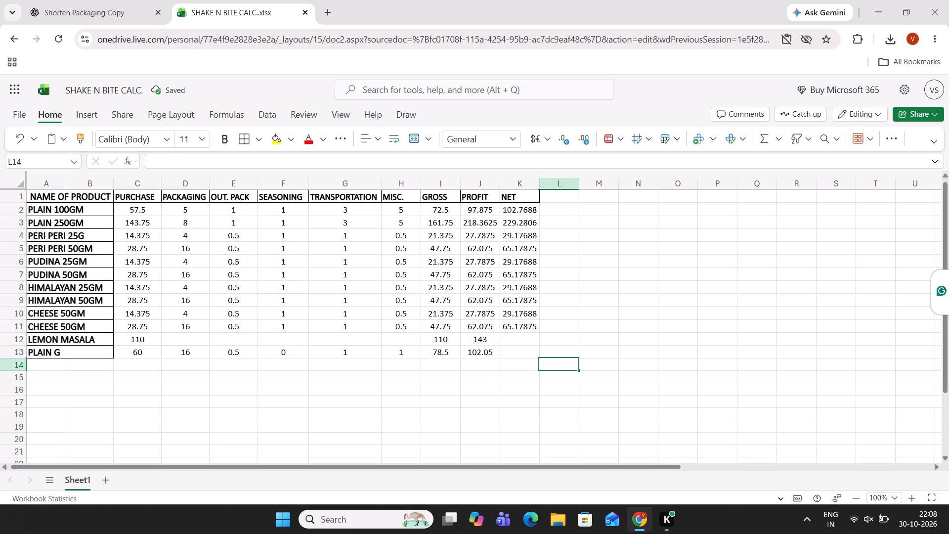
Change the PLAIN G PROFIT formula in J13 to =I13*1.25.
{"action": "left_click", "coordinate": [477, 353]}
{"action": "left_click", "coordinate": [229, 162]}
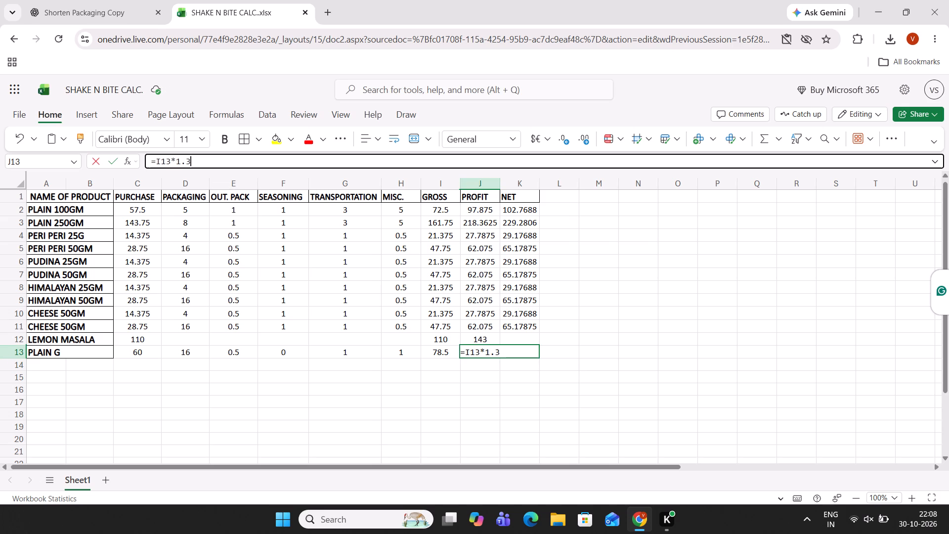
{"action": "key", "text": "BackSpace"}
{"action": "type", "text": "25"}
{"action": "key", "text": "Return"}
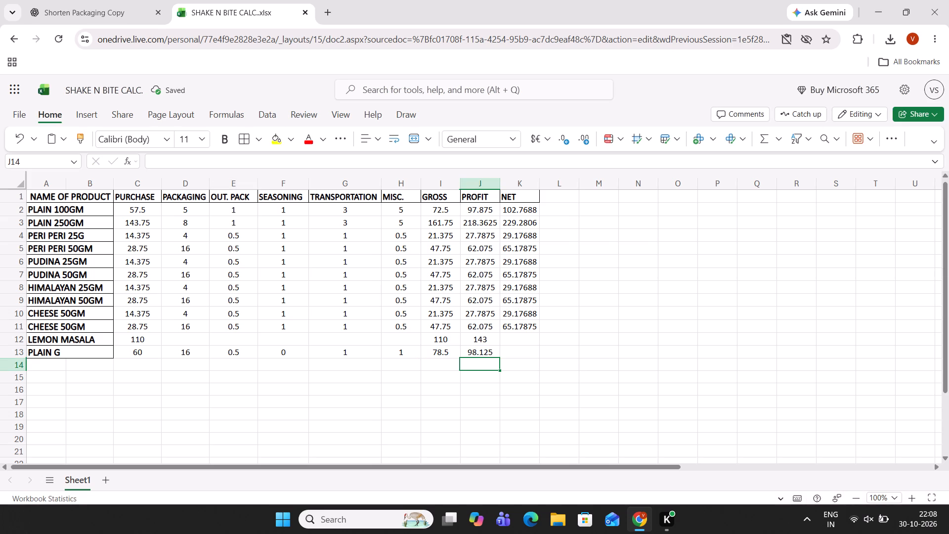